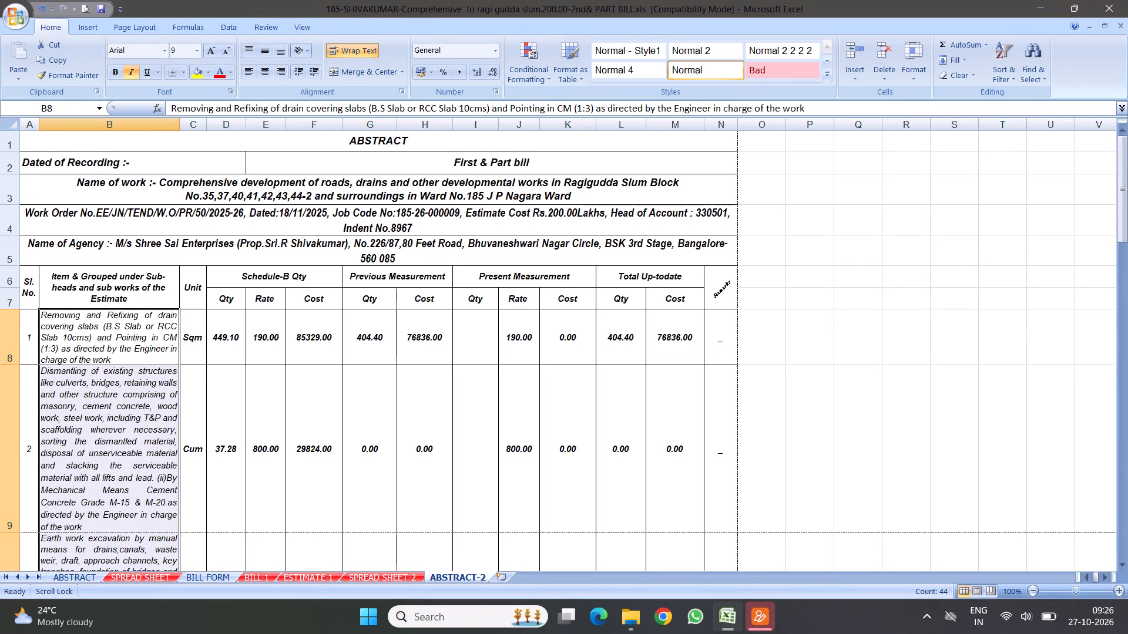
Link item 1's Present Measurement Qty (I8) in ABSTRACT-2 to its Now to be Paid Qty in SPREAD SHEET-2, cell G14.
left_click(467, 347)
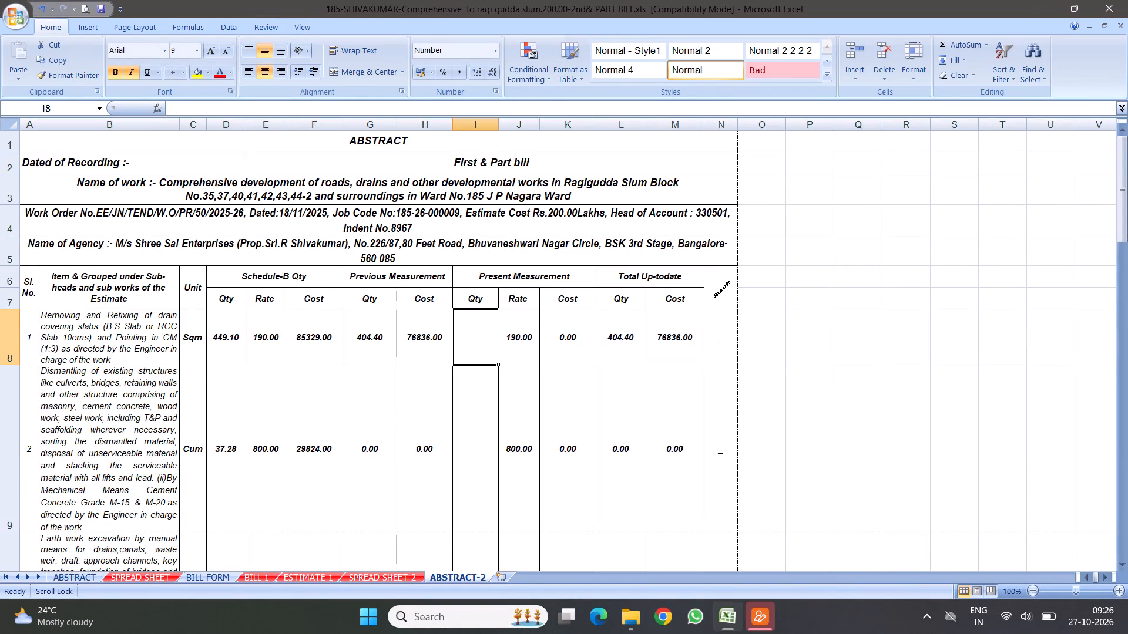
key("equal")
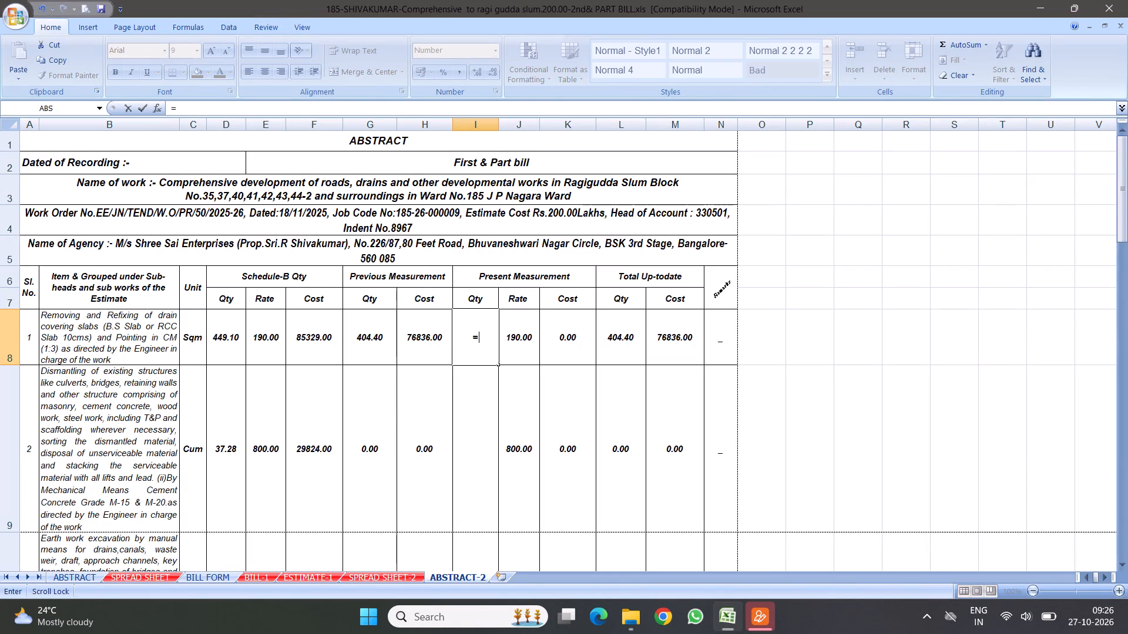
left_click(385, 577)
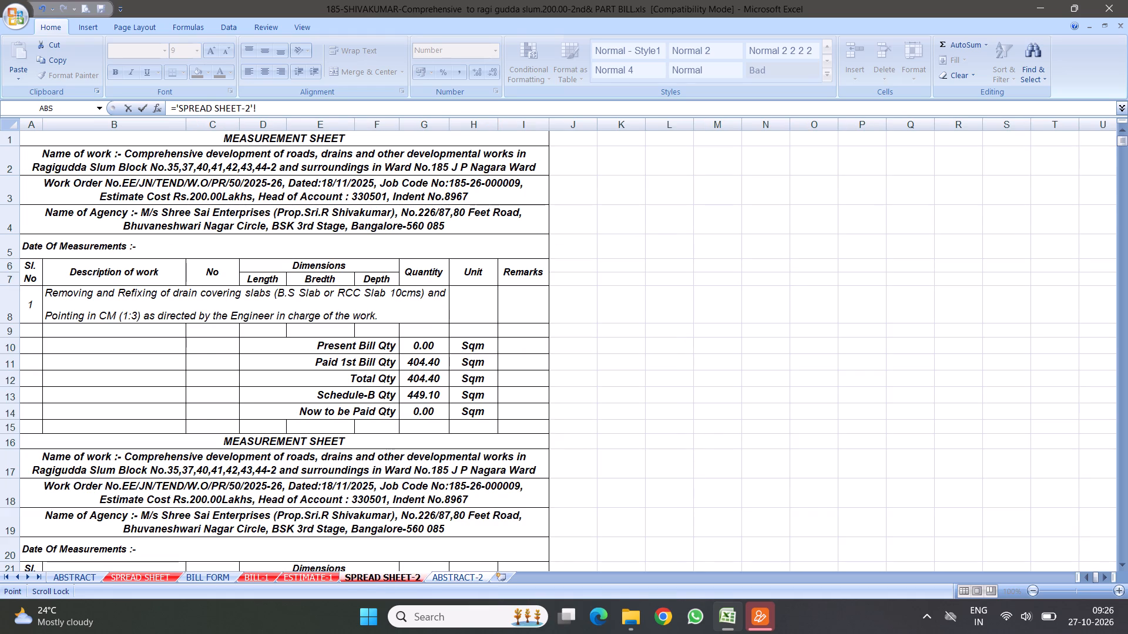
scroll(496, 343, "up", 7)
left_click(426, 414)
key("Return")
Link item 2's Present Measurement Qty (I9) to the final Qty below Schedule-B Qty in SPREAD SHEET-2, cell G51.
key("equal")
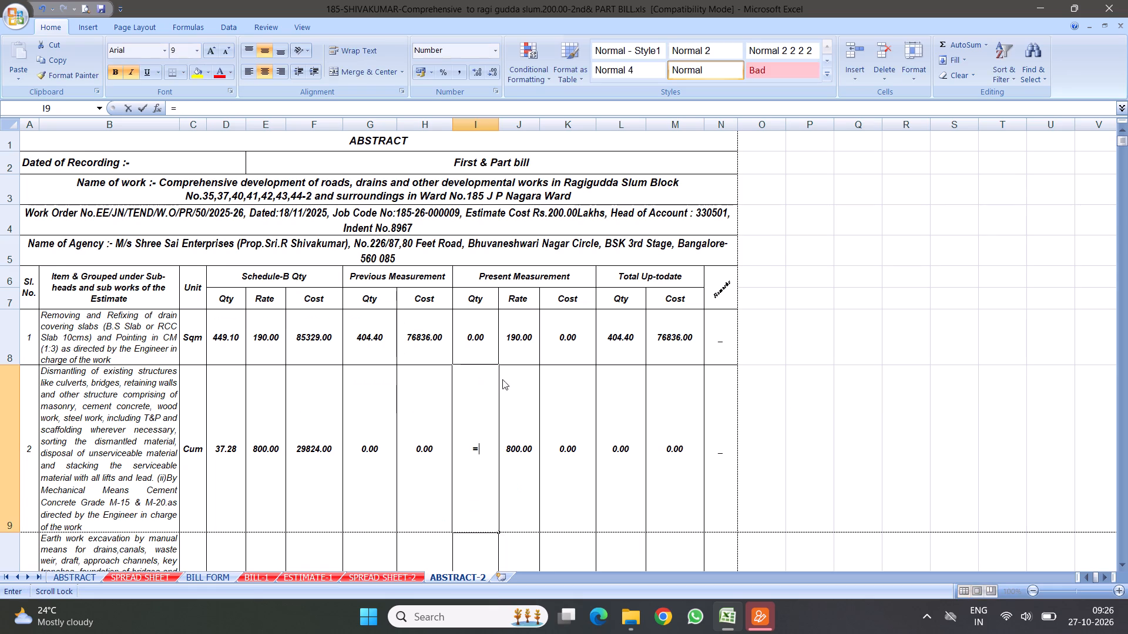
left_click(385, 576)
scroll(525, 463, "down", 5)
scroll(512, 375, "down", 5)
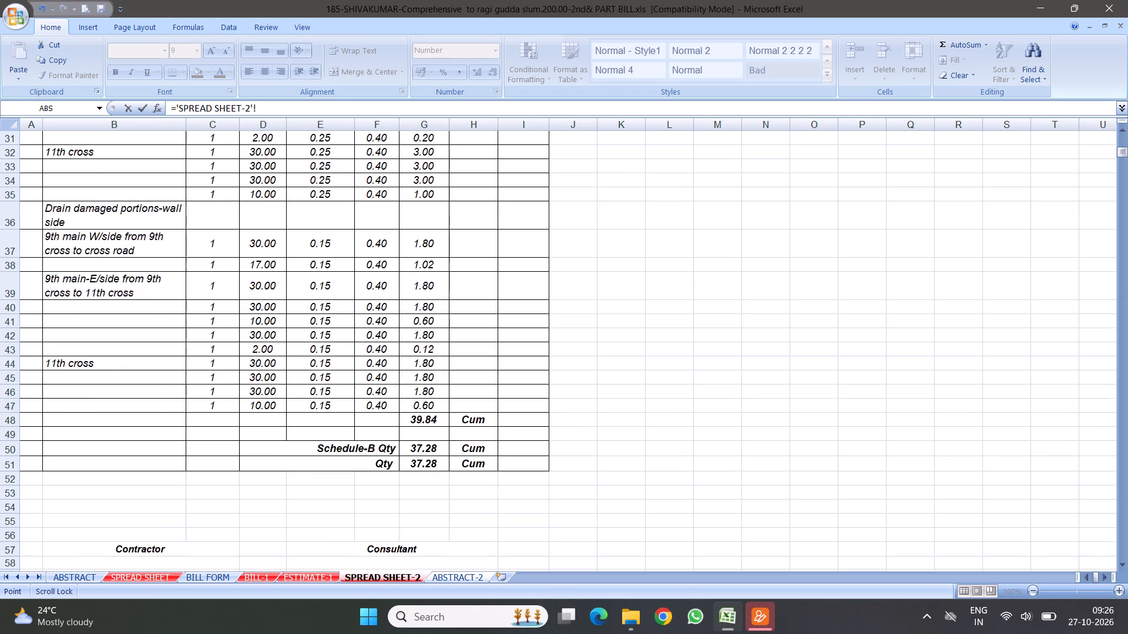
scroll(509, 356, "down", 3)
left_click(425, 294)
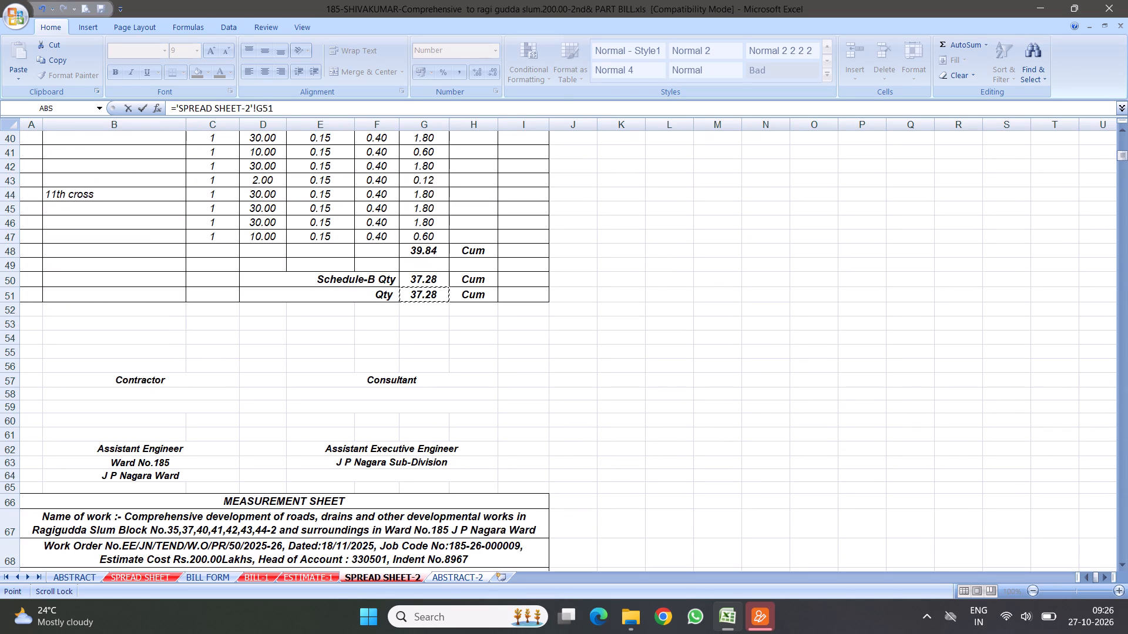
scroll(398, 318, "up", 3)
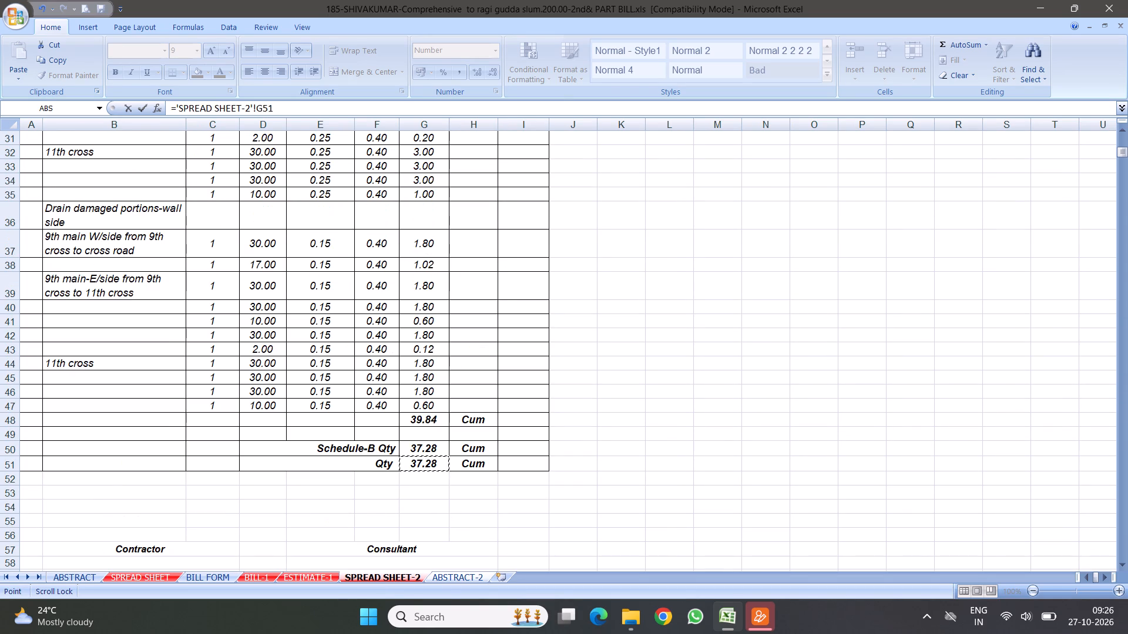
key("Return")
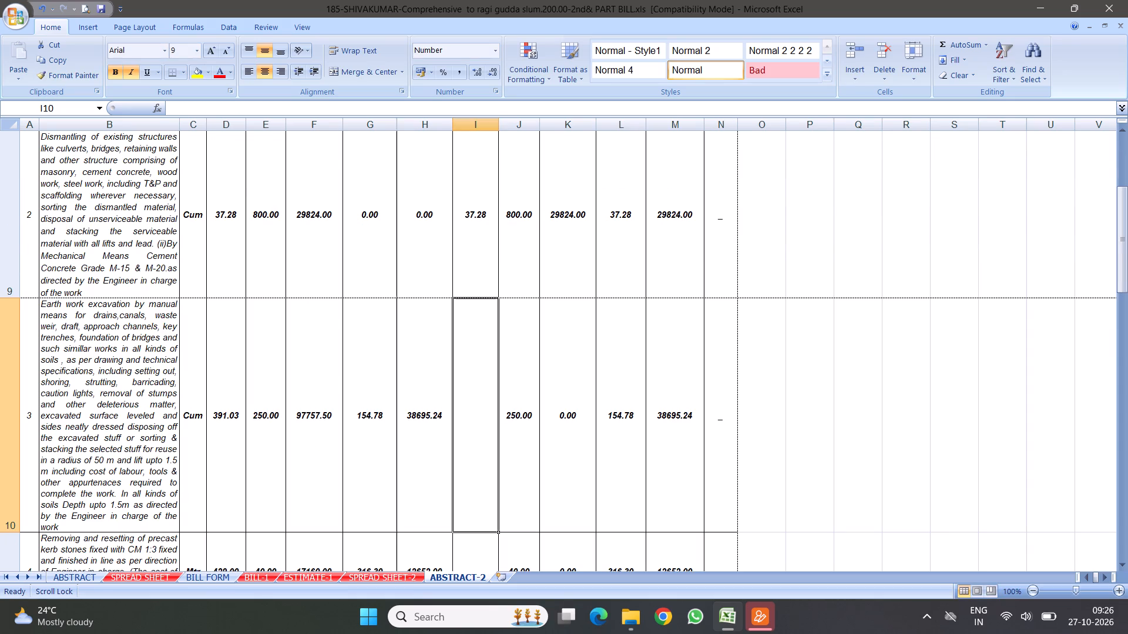
Link item 3's Present Measurement Qty (I10) to its Now to be Paid Qty in SPREAD SHEET-2, cell G92.
key("equal")
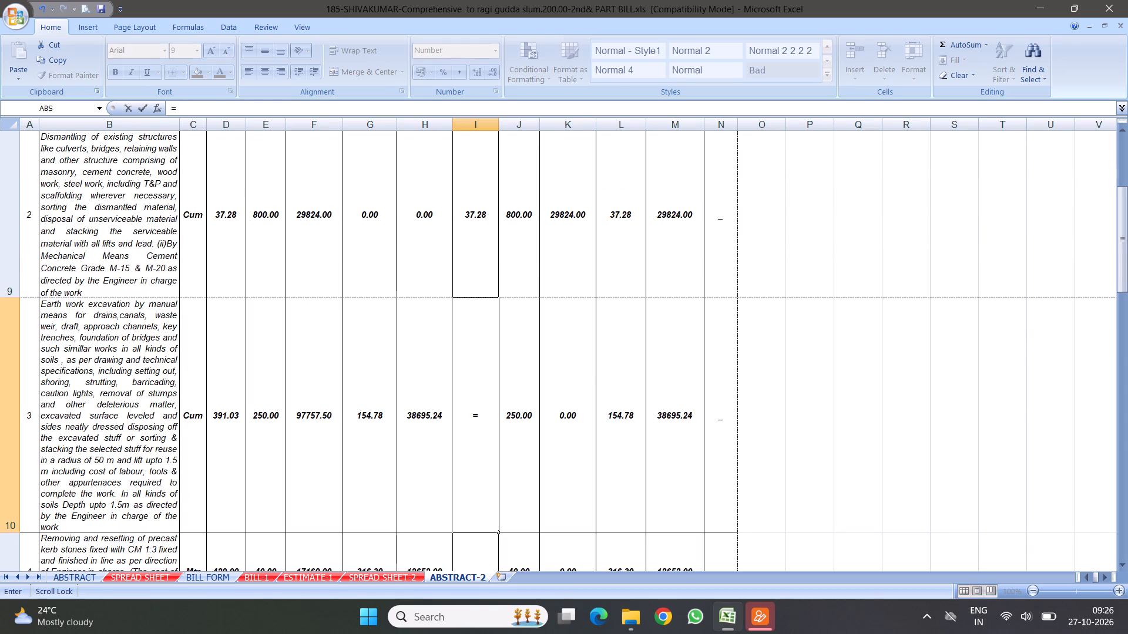
left_click(408, 575)
scroll(492, 390, "down", 5)
scroll(419, 400, "down", 7)
scroll(445, 345, "down", 5)
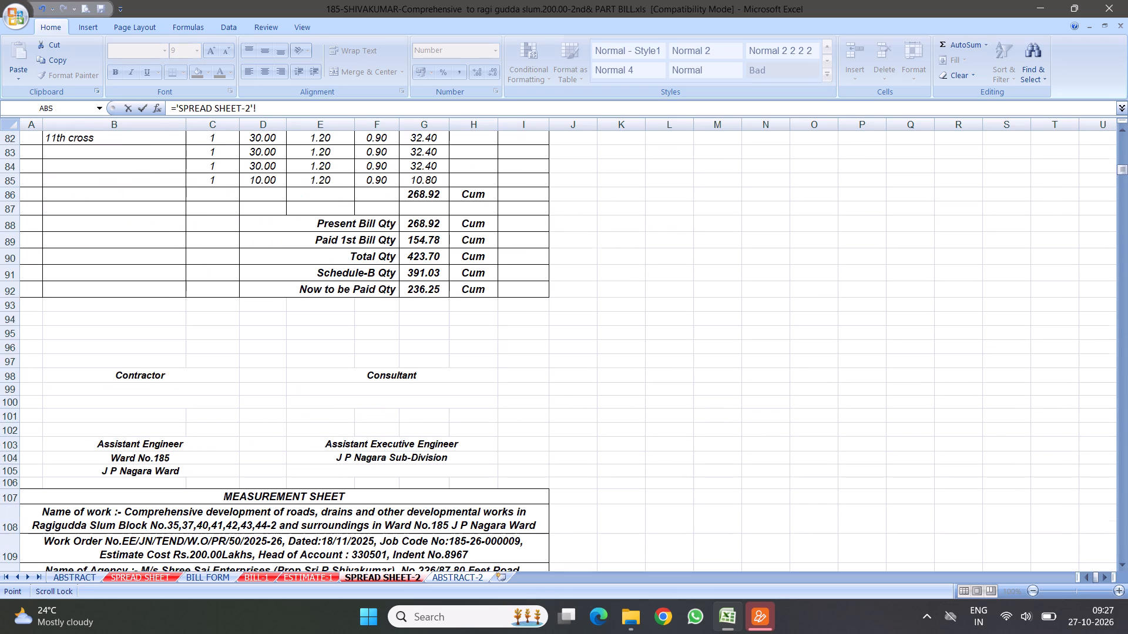
left_click(418, 286)
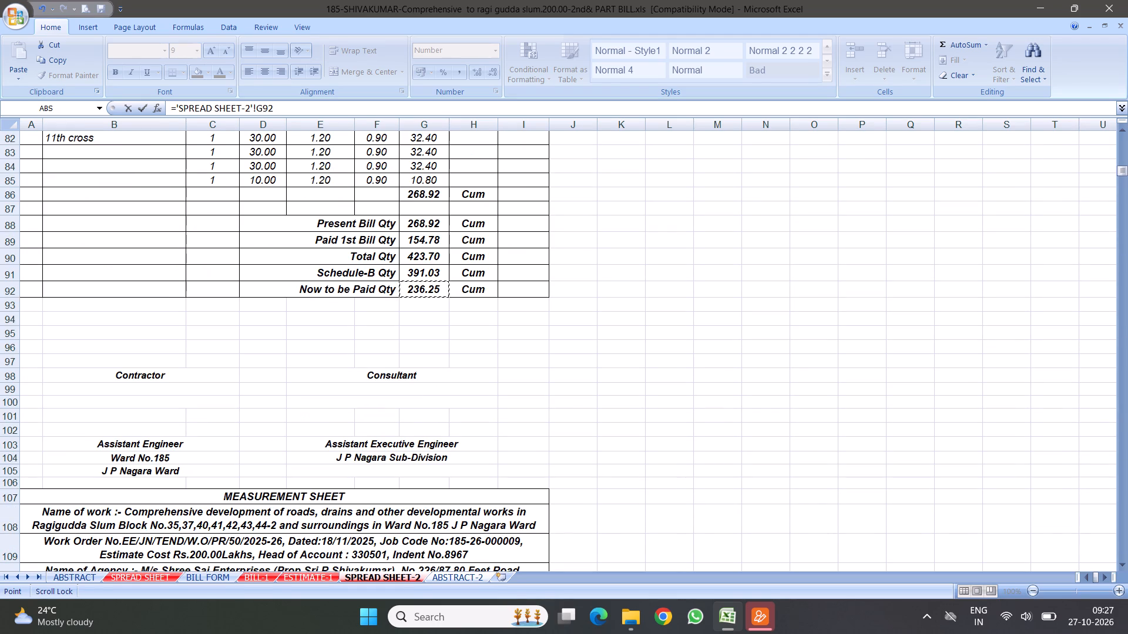
key("Return")
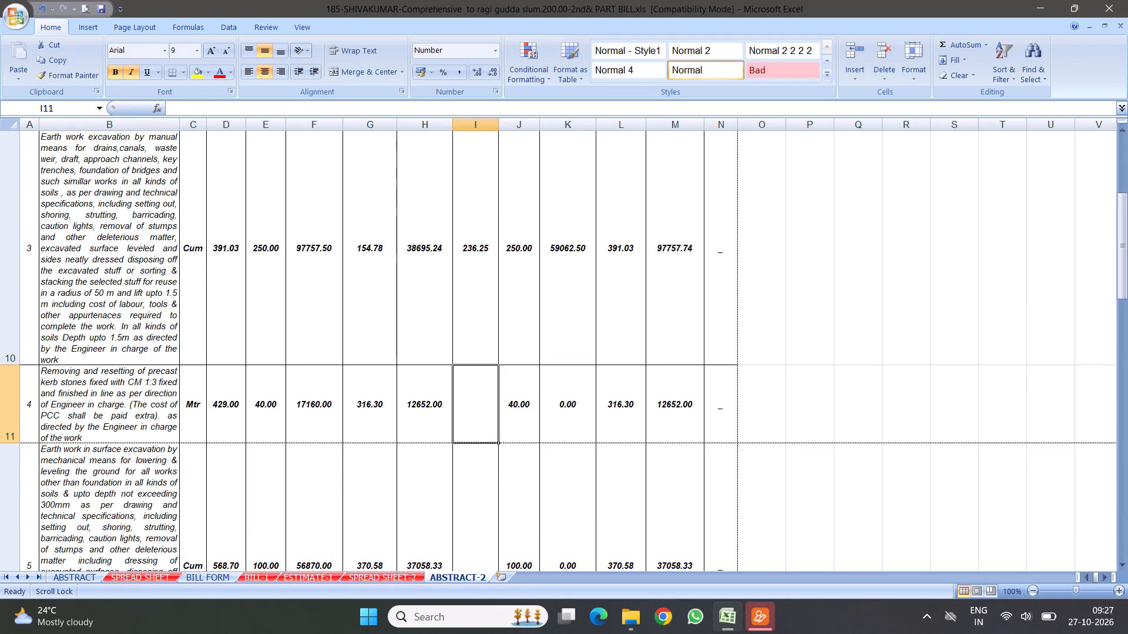
Link item 4's Present Measurement Qty (I11) to the kerb stones' Now to be Paid Qty in SPREAD SHEET-2, cell G159.
key("equal")
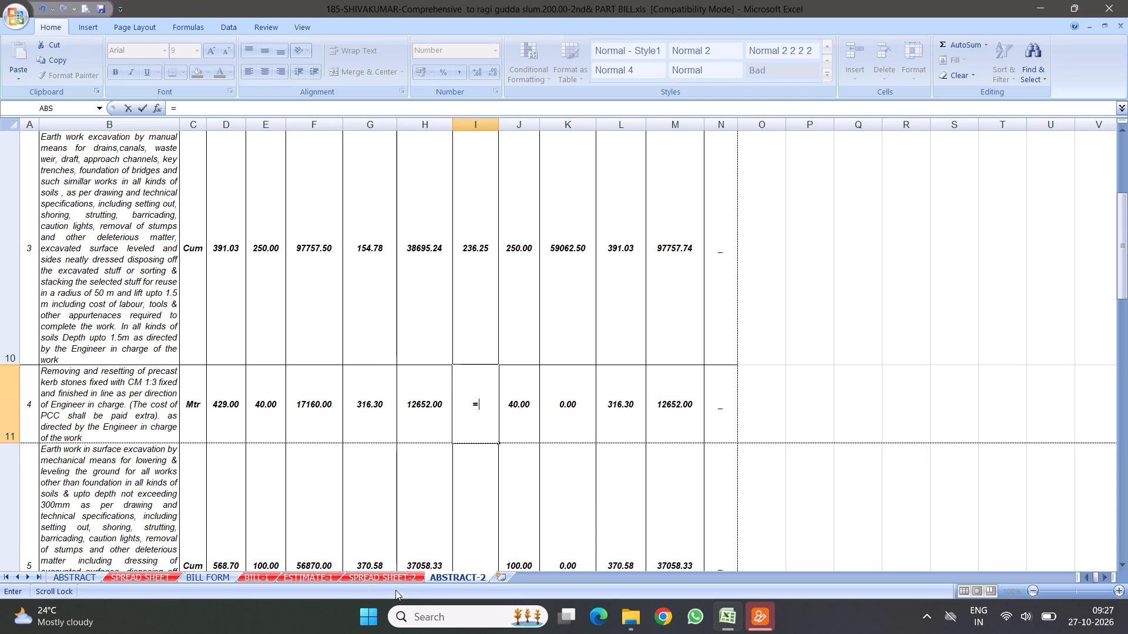
left_click(392, 580)
scroll(493, 437, "down", 5)
scroll(477, 386, "down", 4)
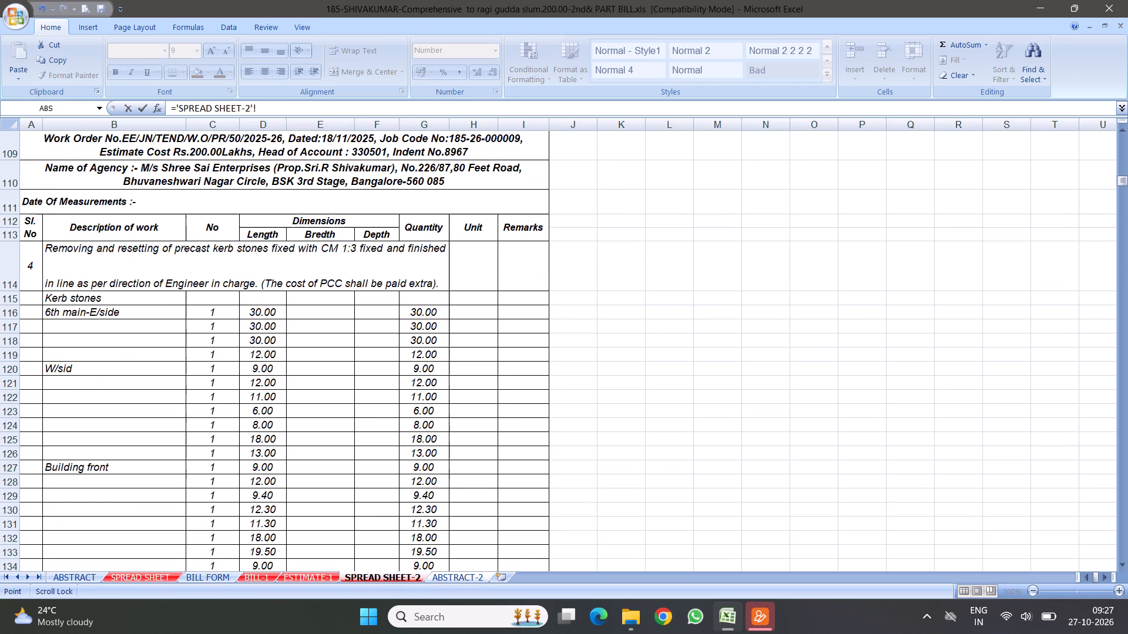
scroll(505, 358, "down", 10)
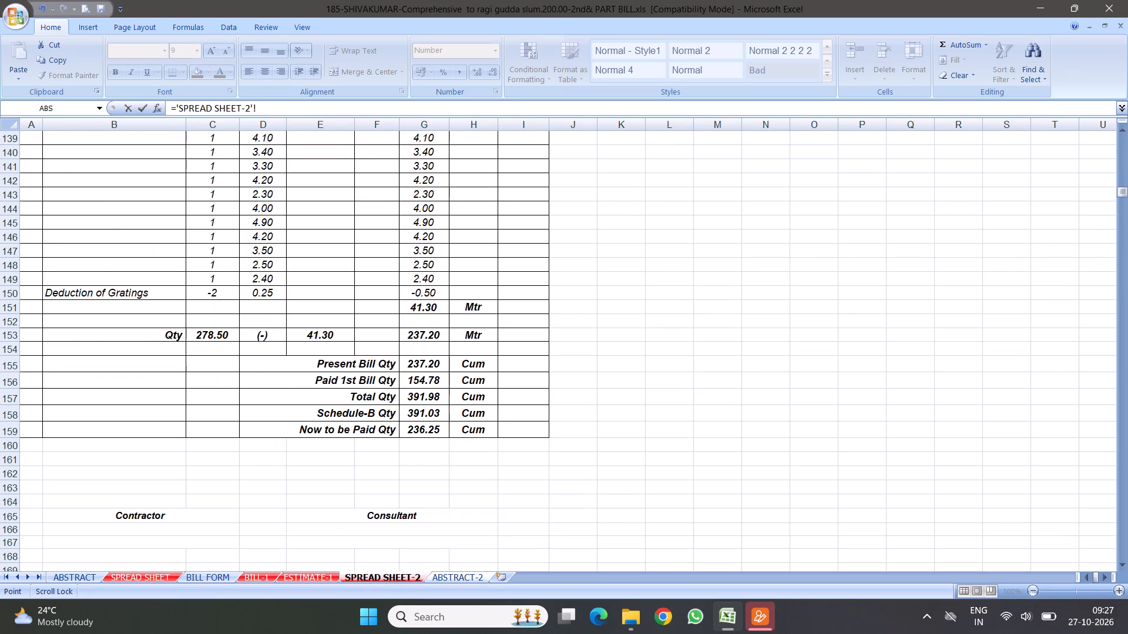
left_click(429, 427)
key("Return")
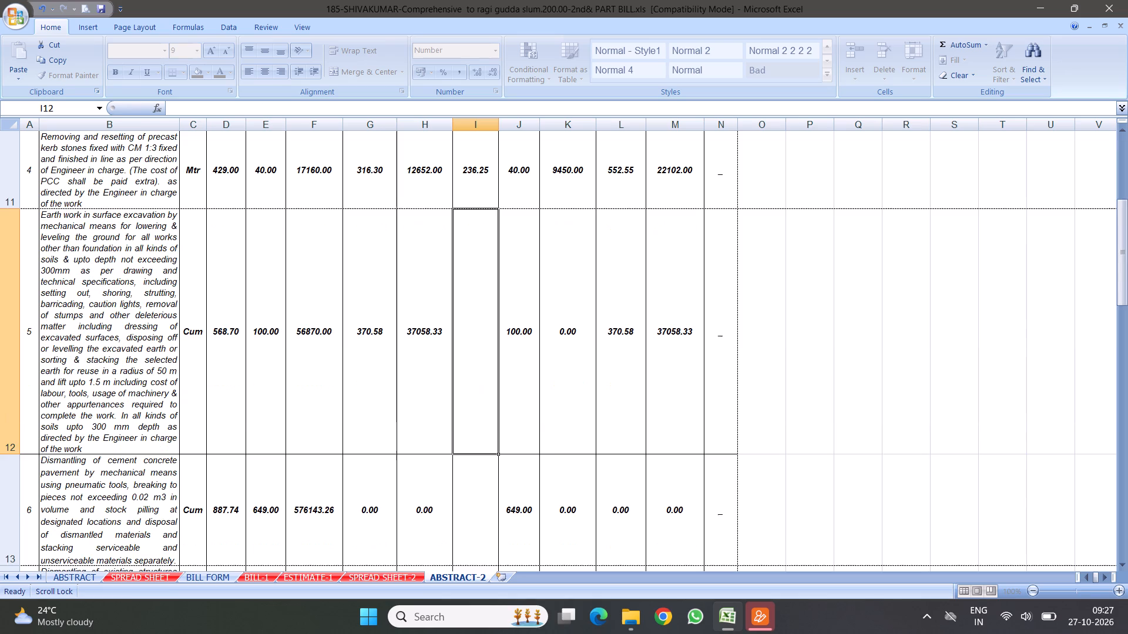
Link item 5's Present Measurement Qty (I12) to the surface excavation's Now to be Paid Qty in SPREAD SHEET-2, cell G249.
key("equal")
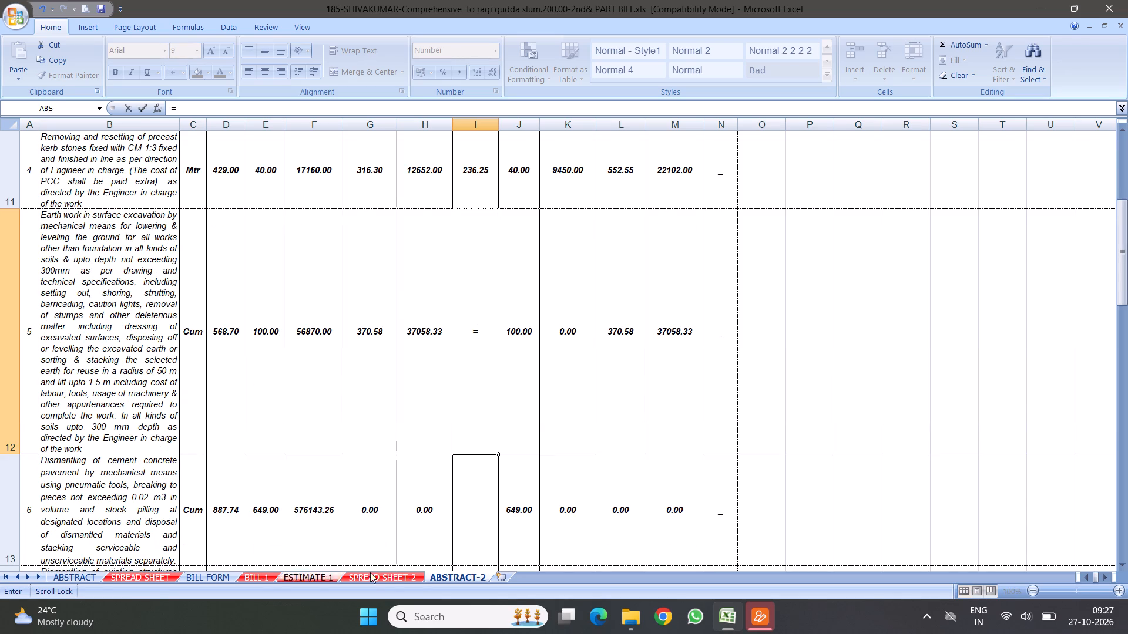
left_click(389, 579)
scroll(451, 418, "down", 6)
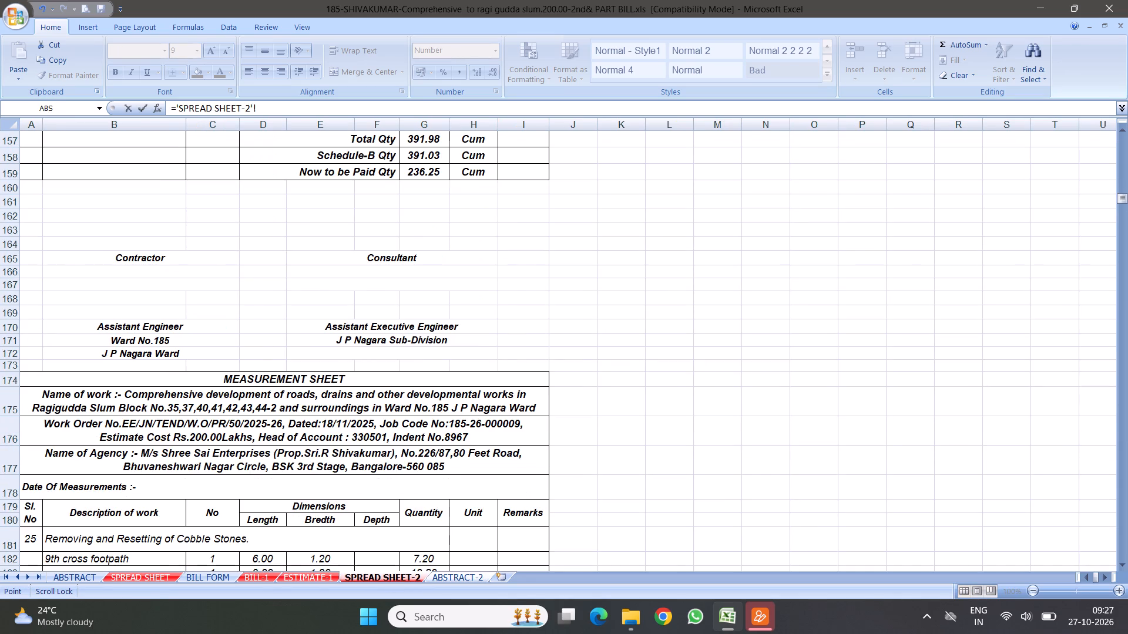
scroll(402, 414, "down", 3)
scroll(443, 444, "down", 2)
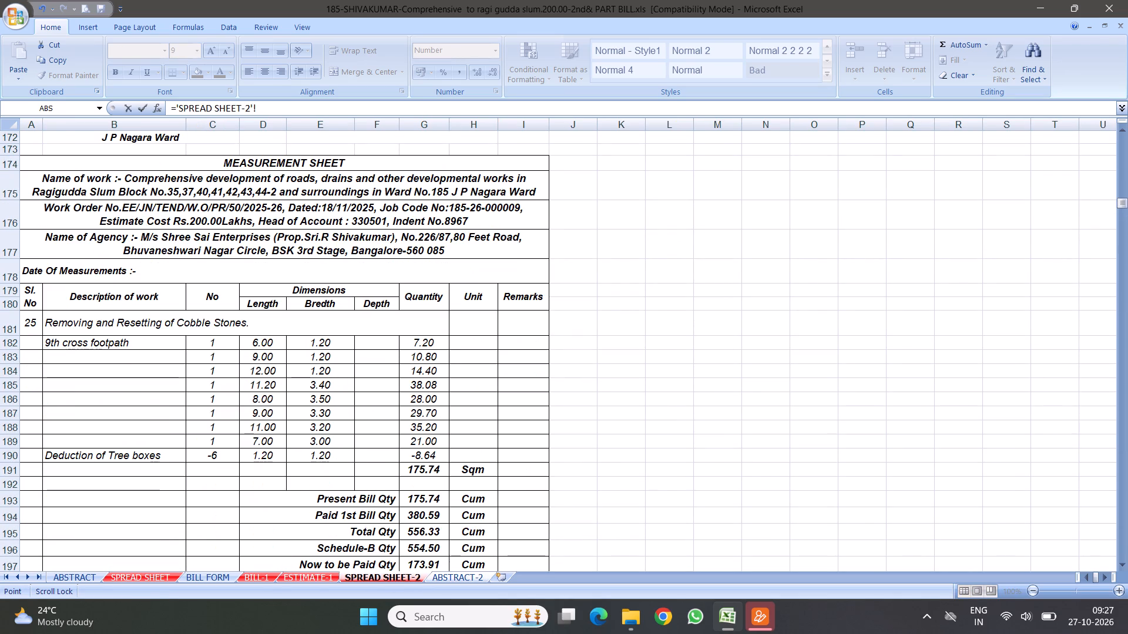
scroll(477, 406, "down", 7)
scroll(509, 356, "down", 5)
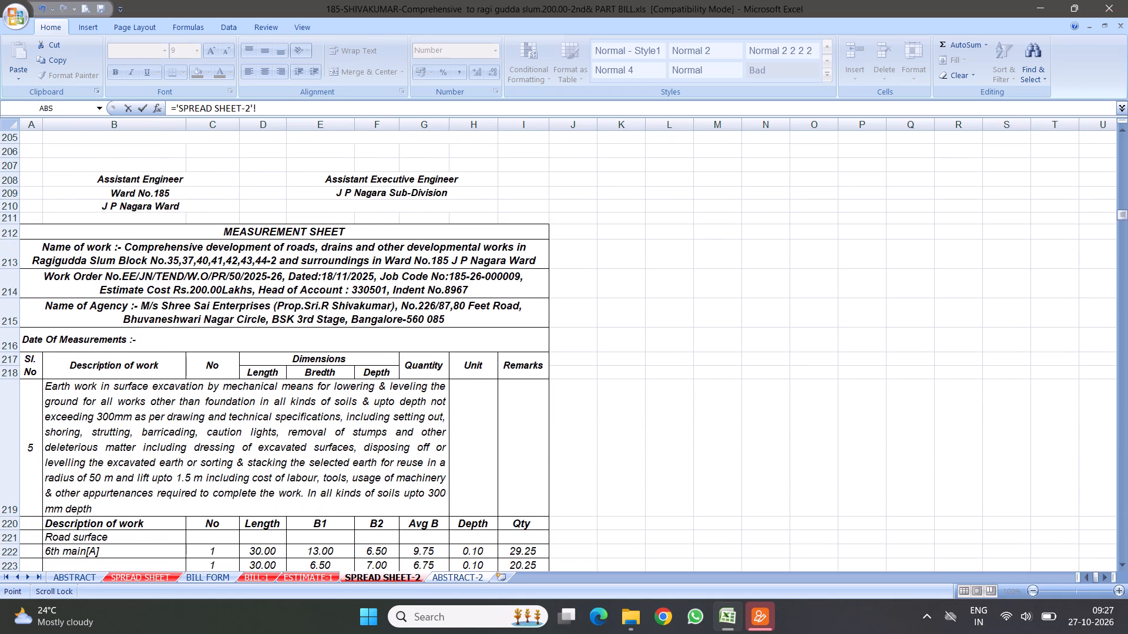
scroll(523, 397, "down", 8)
left_click(431, 396)
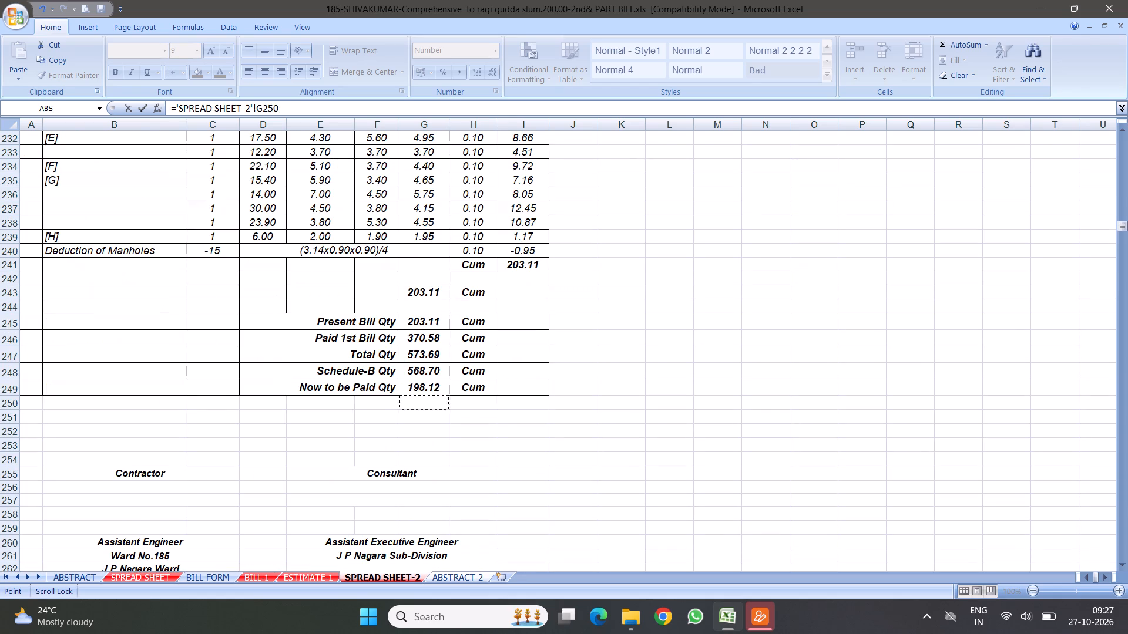
left_click(419, 388)
key("Return")
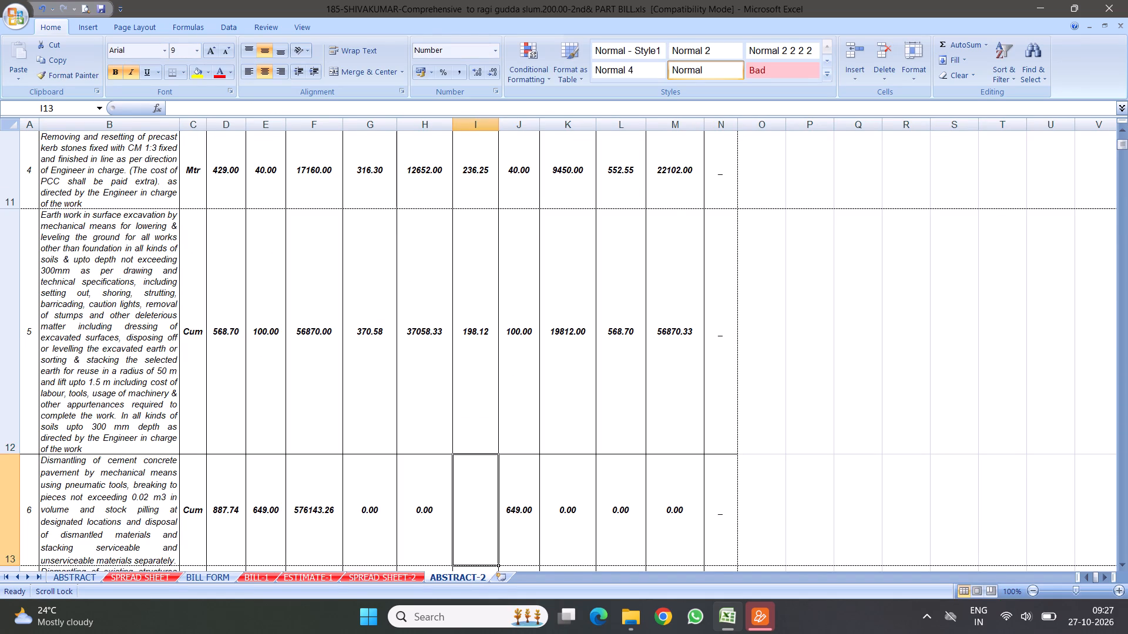
Link item 6's Present Measurement Qty (I13) to the Qty Ltd to value in SPREAD SHEET-2, cell G308.
key("equal")
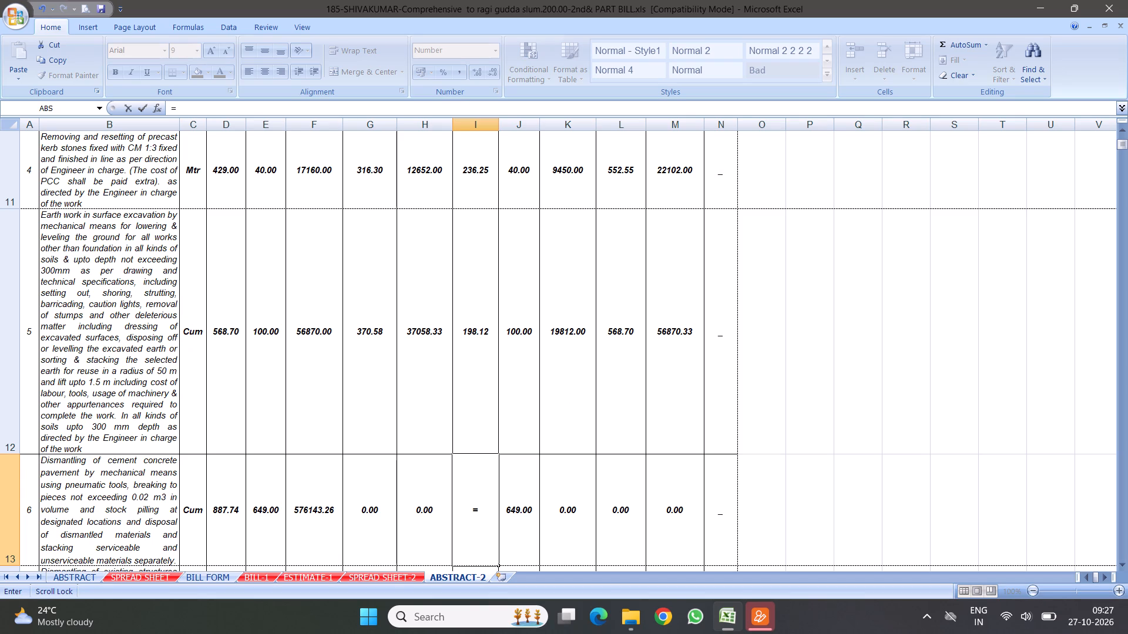
left_click(386, 582)
scroll(480, 413, "down", 4)
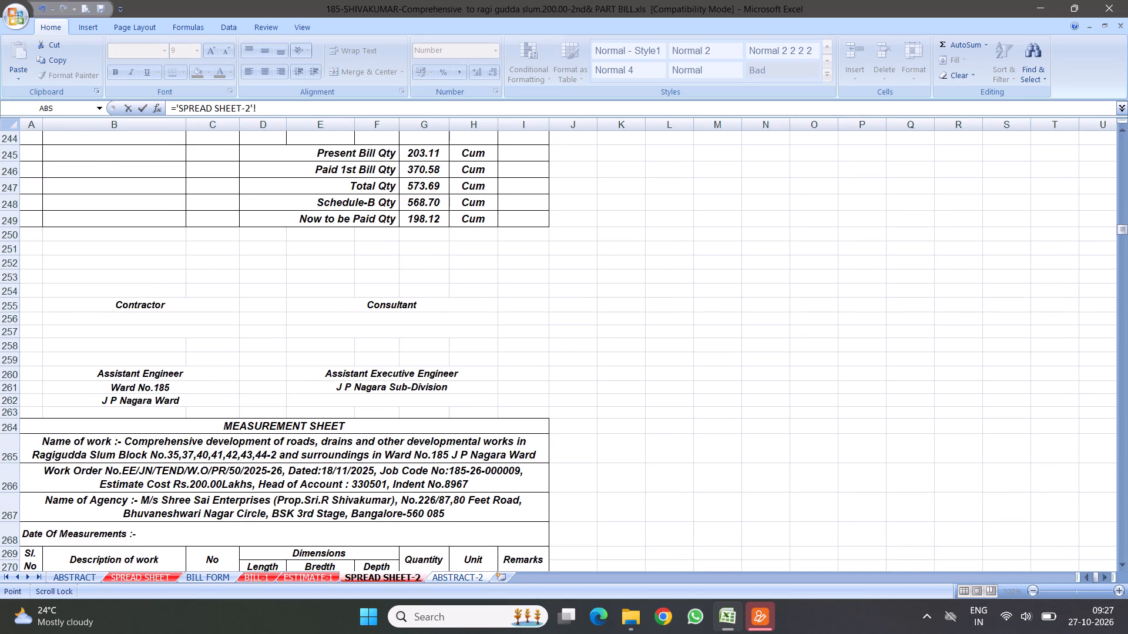
scroll(485, 363, "down", 7)
scroll(536, 321, "down", 10)
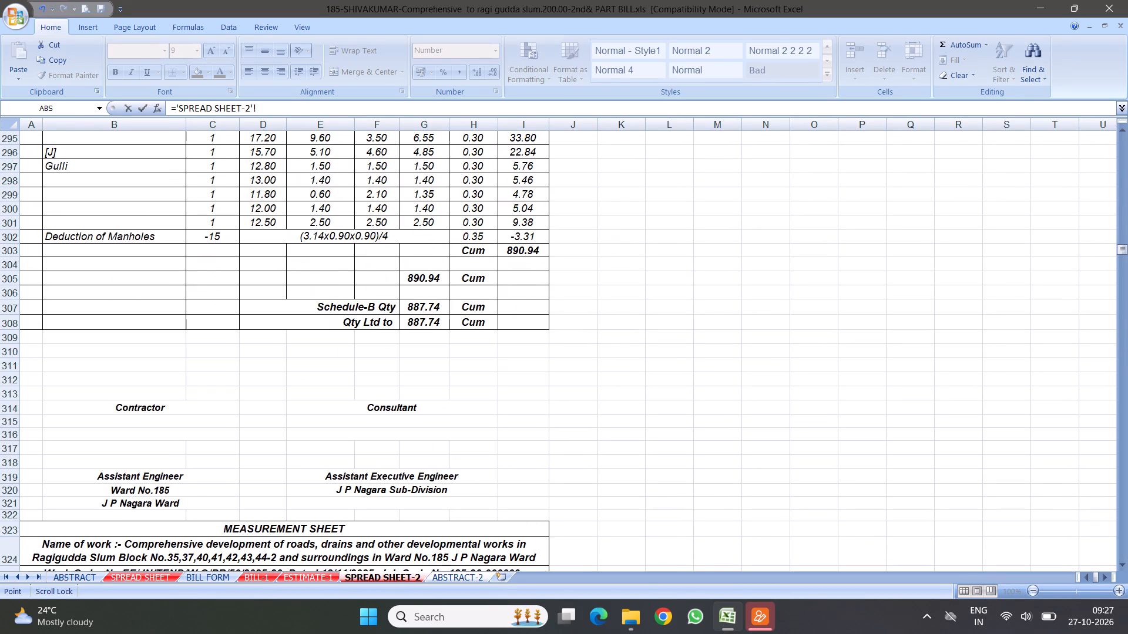
left_click(426, 324)
key("Return")
Link item 7's Present Measurement Qty (I14) to its Now to be Paid Qty in SPREAD SHEET-2, cell G336.
key("equal")
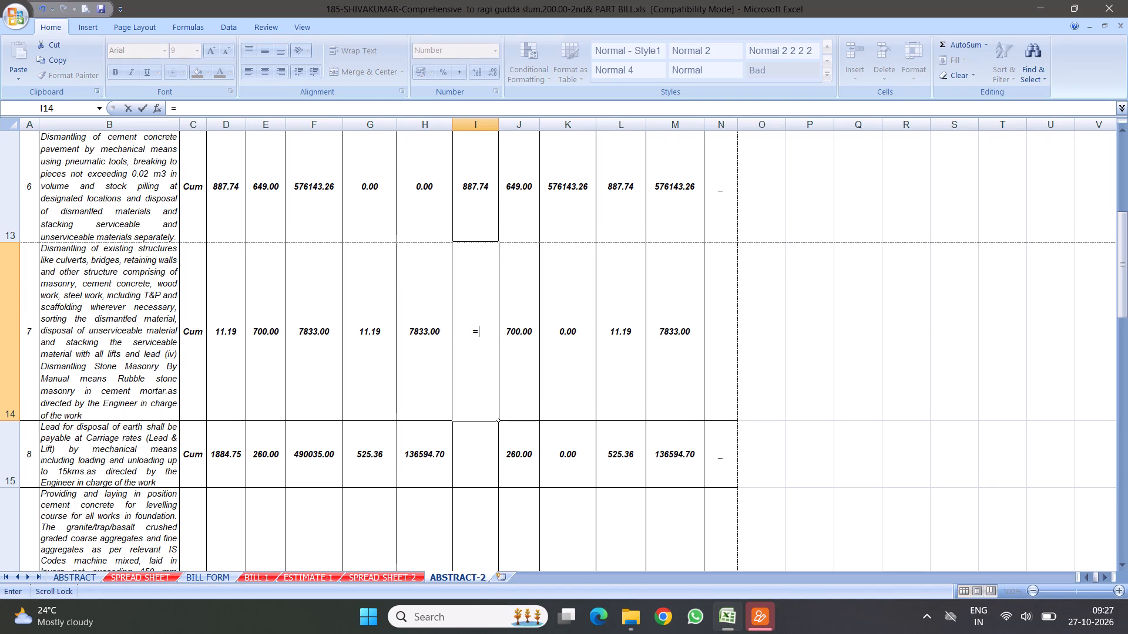
left_click(374, 575)
scroll(709, 328, "down", 7)
scroll(596, 322, "down", 5)
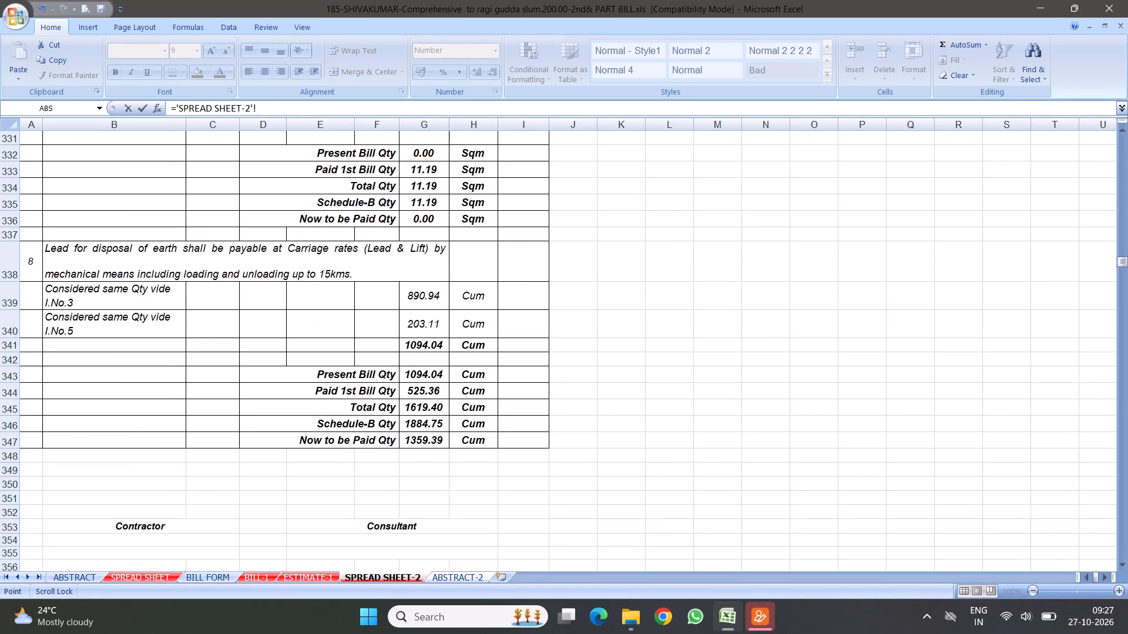
left_click(425, 217)
key("Return")
Link item 8's Present Measurement Qty (I15) to the earth disposal's Now to be Paid Qty in SPREAD SHEET-2, cell G347.
key("equal")
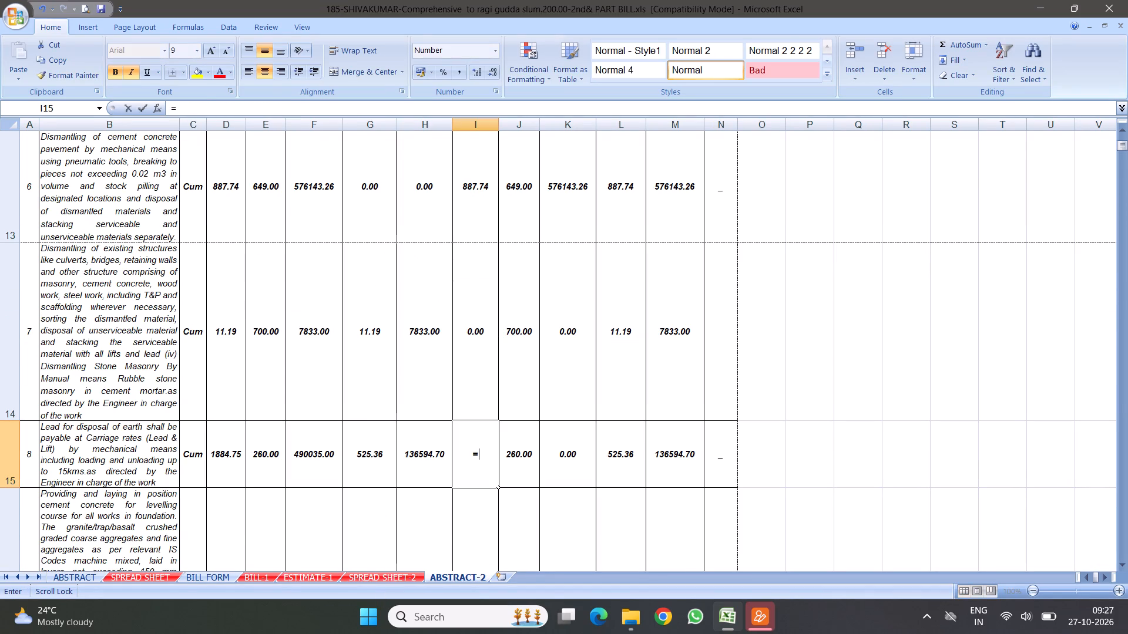
left_click(394, 579)
scroll(431, 370, "down", 1)
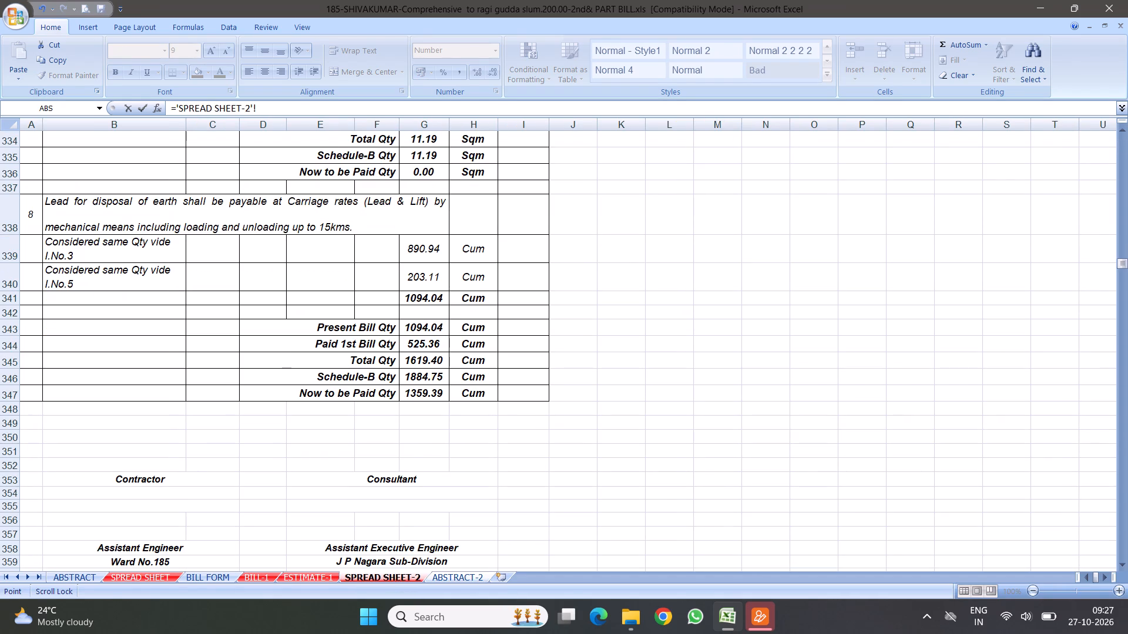
left_click(421, 392)
key("Return")
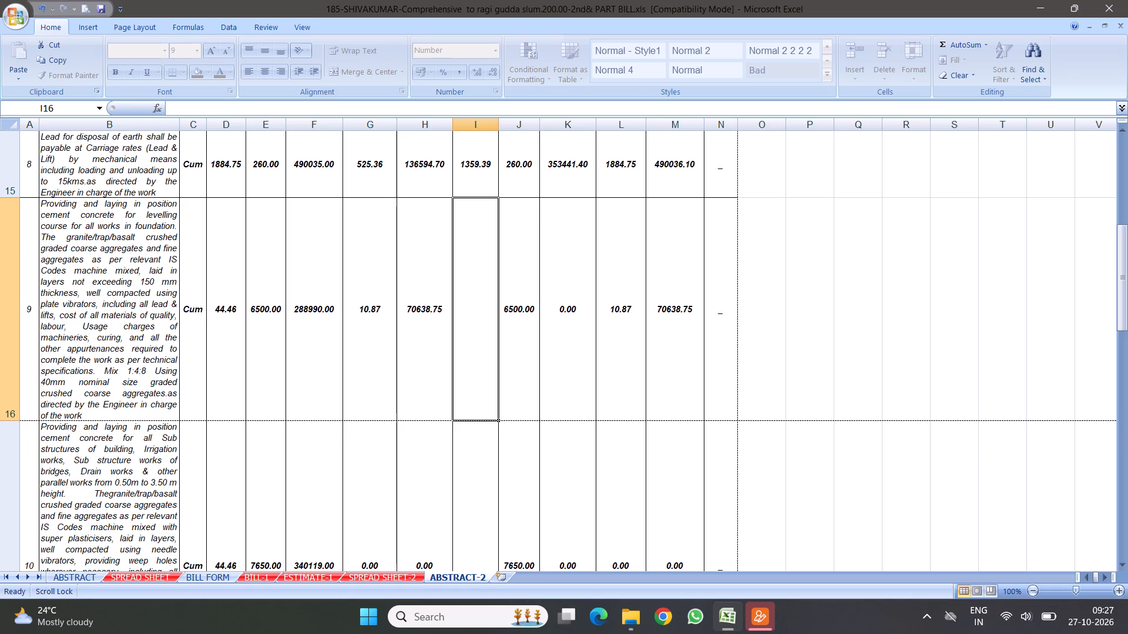
Link item 9's Present Measurement Qty (I16) to the levelling course concrete's Now to be Paid Qty in SPREAD SHEET-2.
key("equal")
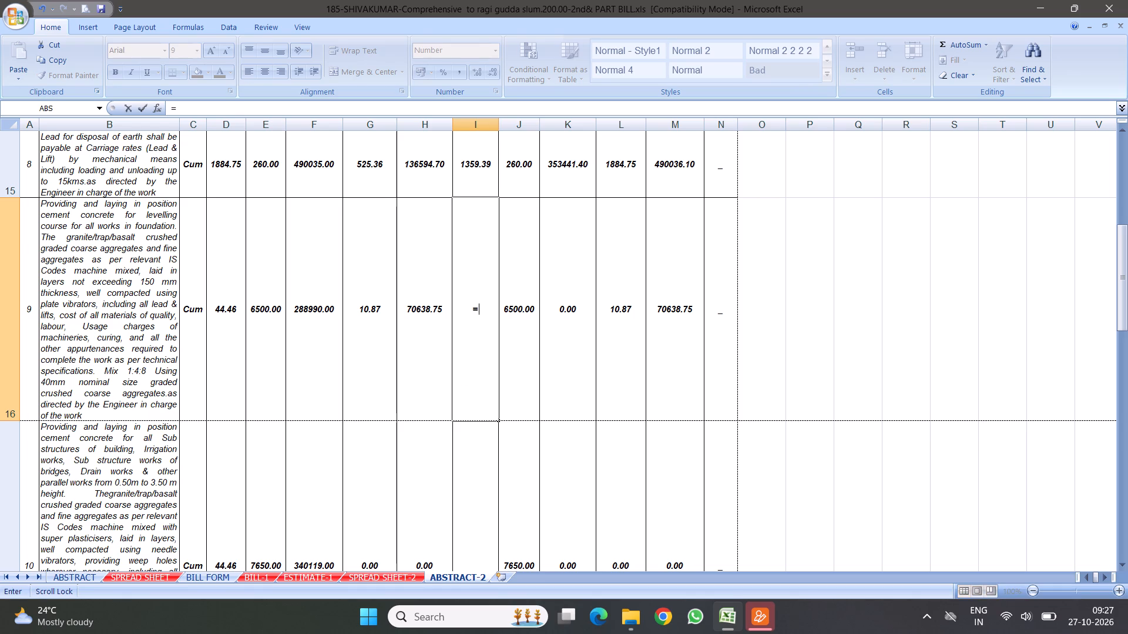
left_click(395, 576)
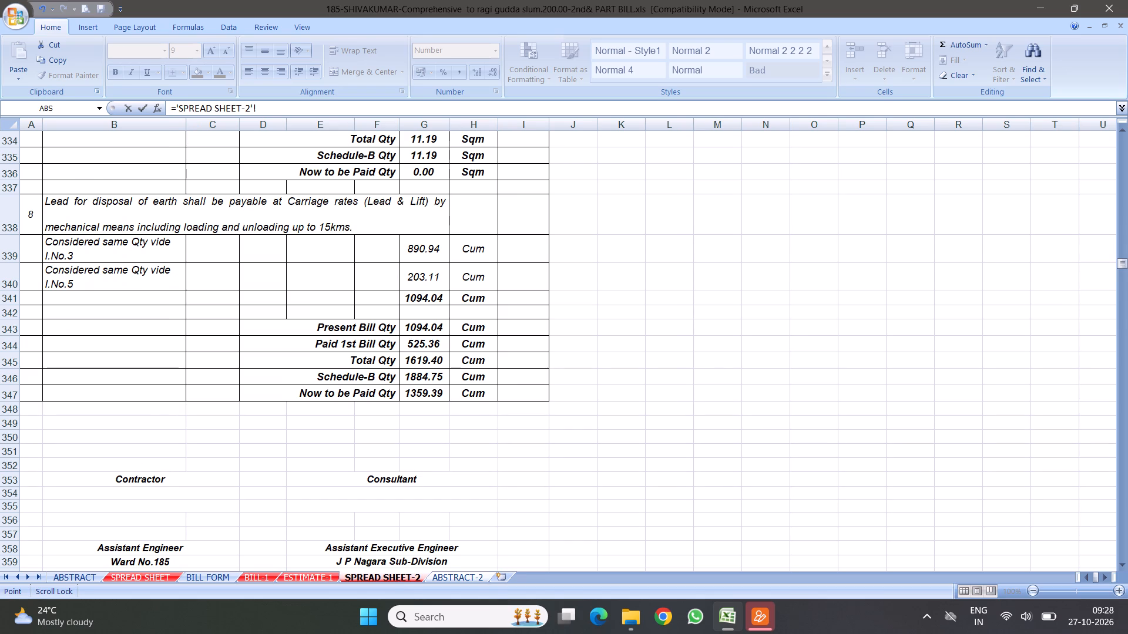
scroll(412, 375, "down", 12)
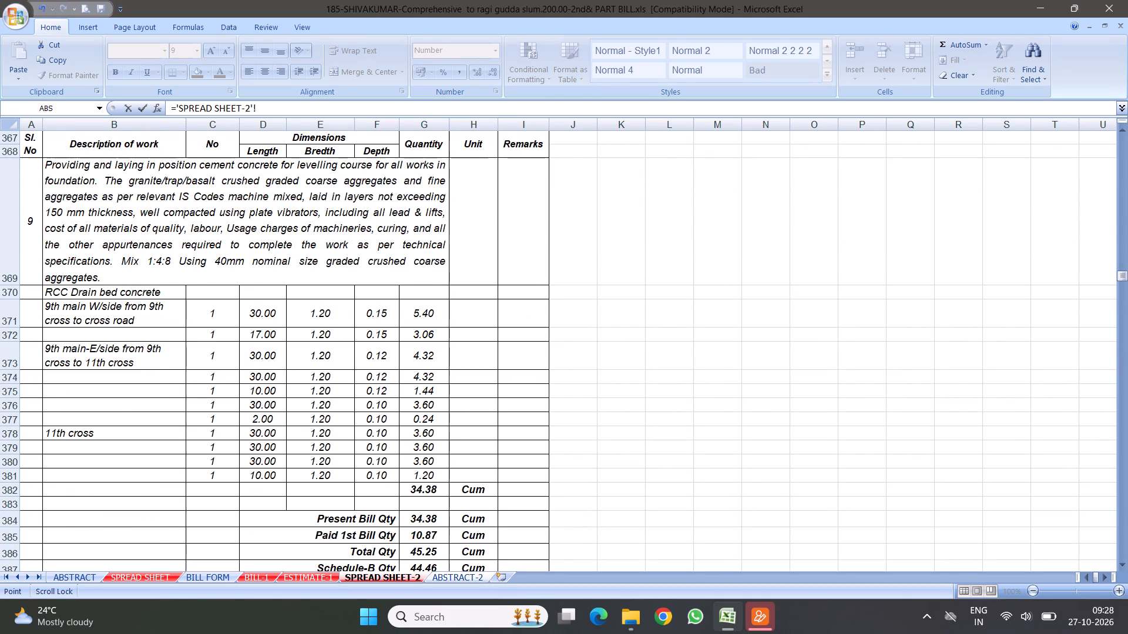
left_click(420, 430)
key("Return")
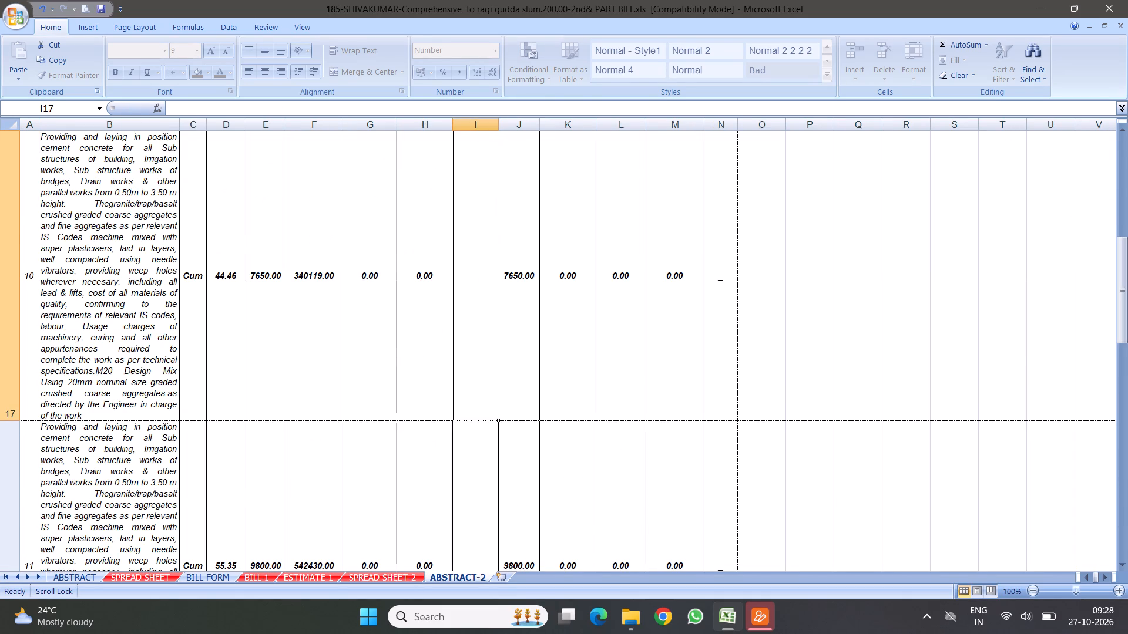
Check the formulas behind item 8's earlier paid quantity (G15) and Present Measurement Qty (I15) in ABSTRACT-2.
key("Up")
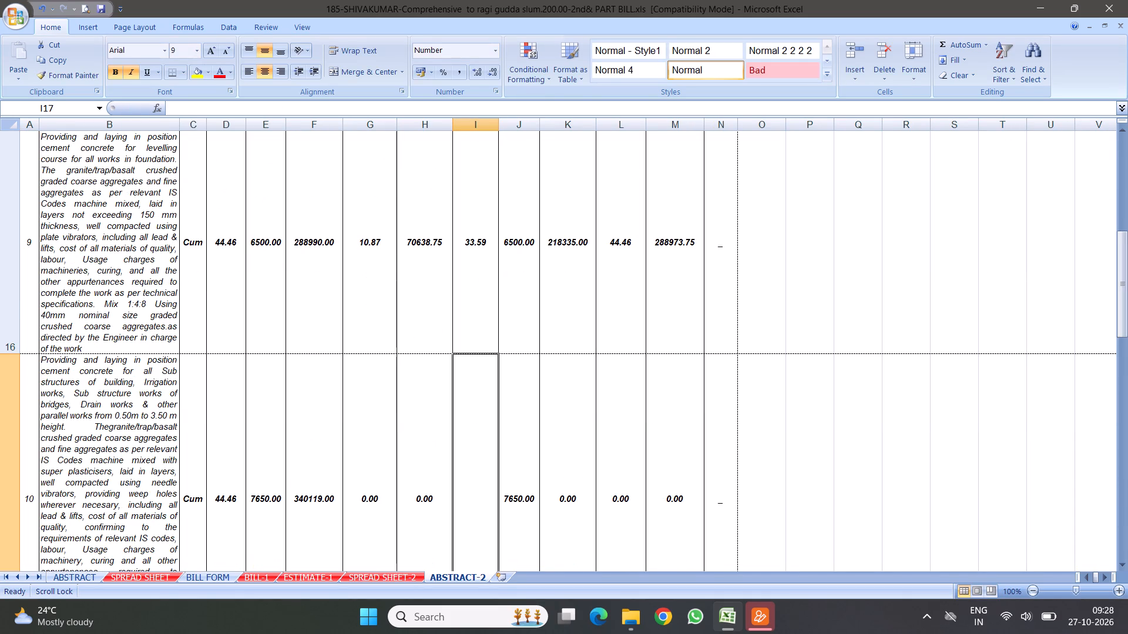
key("Up")
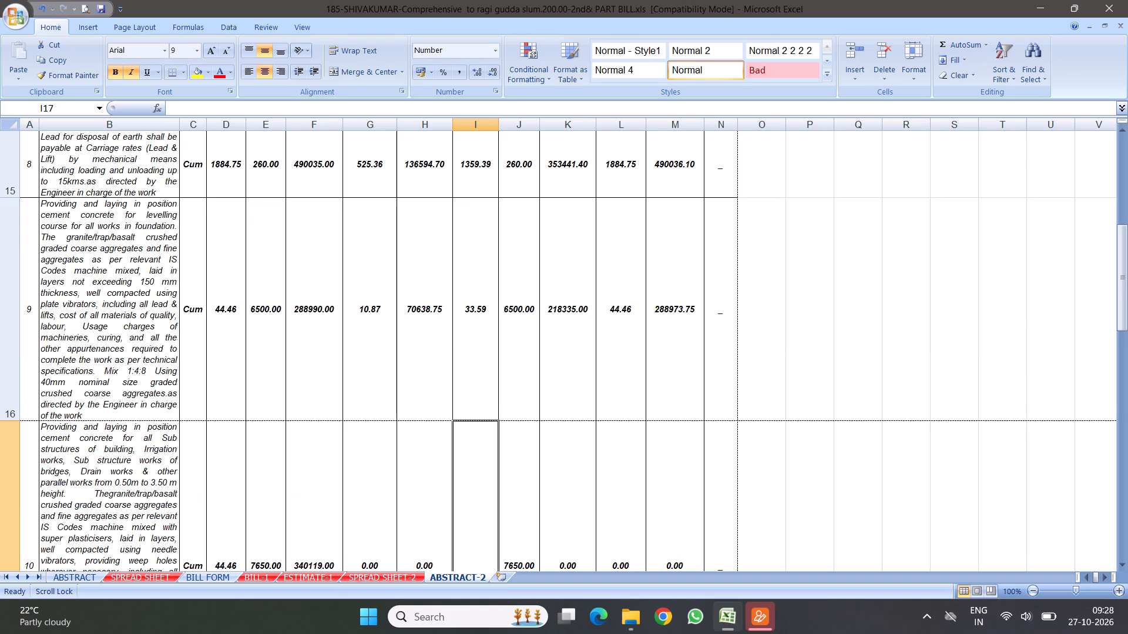
left_click(351, 160)
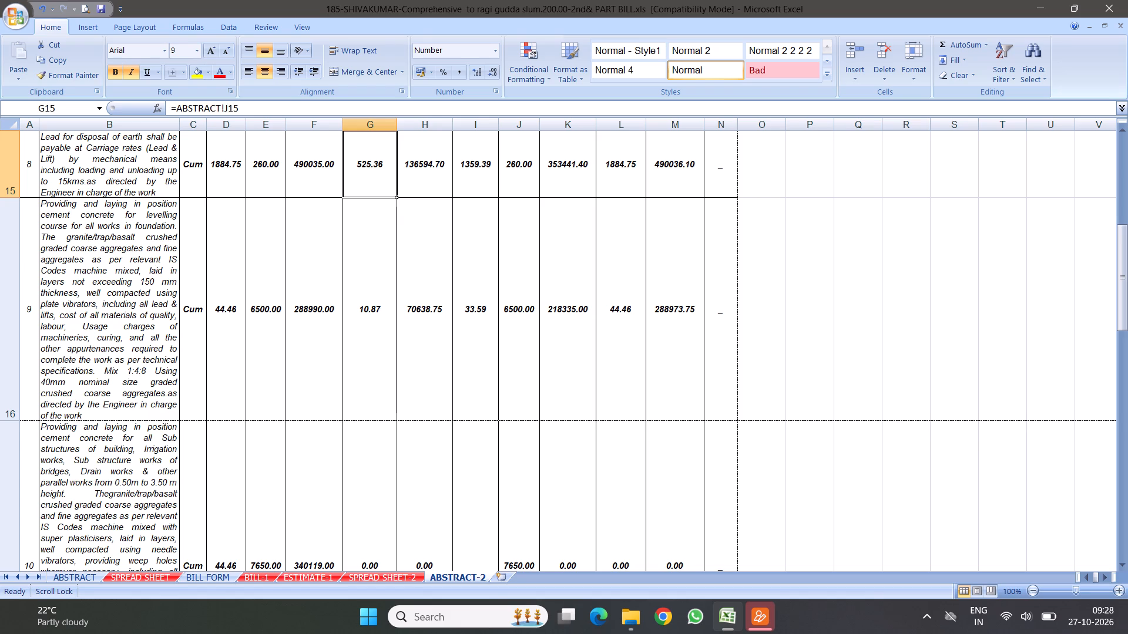
left_click(478, 173)
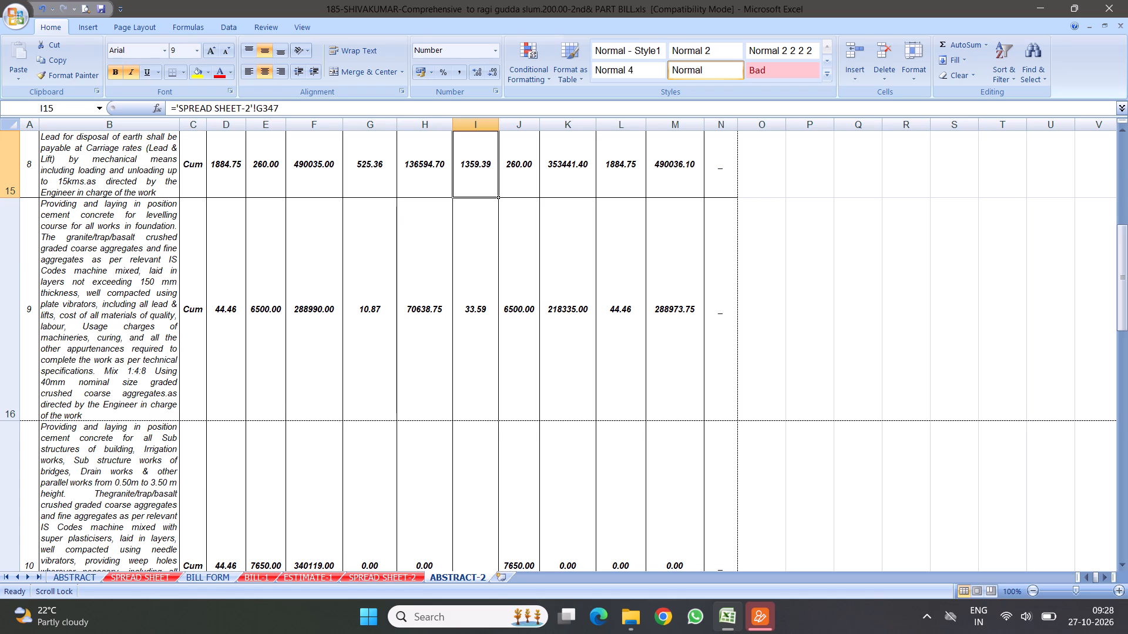
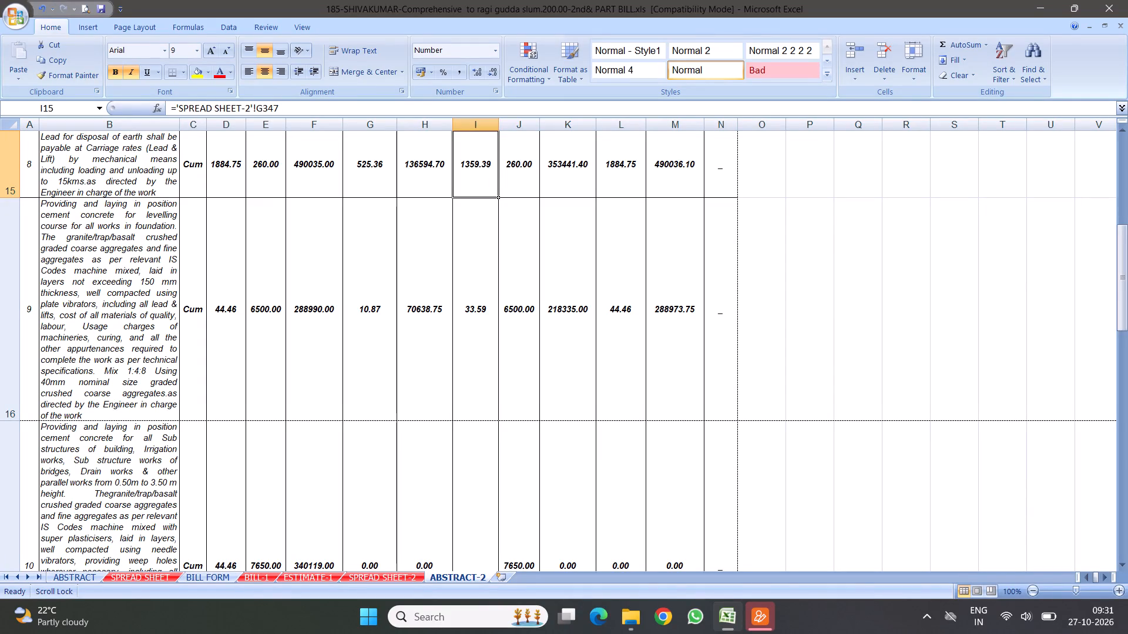
In SPREAD SHEET-2, set item 8's Now to be Paid Qty (G347) equal to the measured total in G341, and return to ABSTRACT-2.
left_click(382, 577)
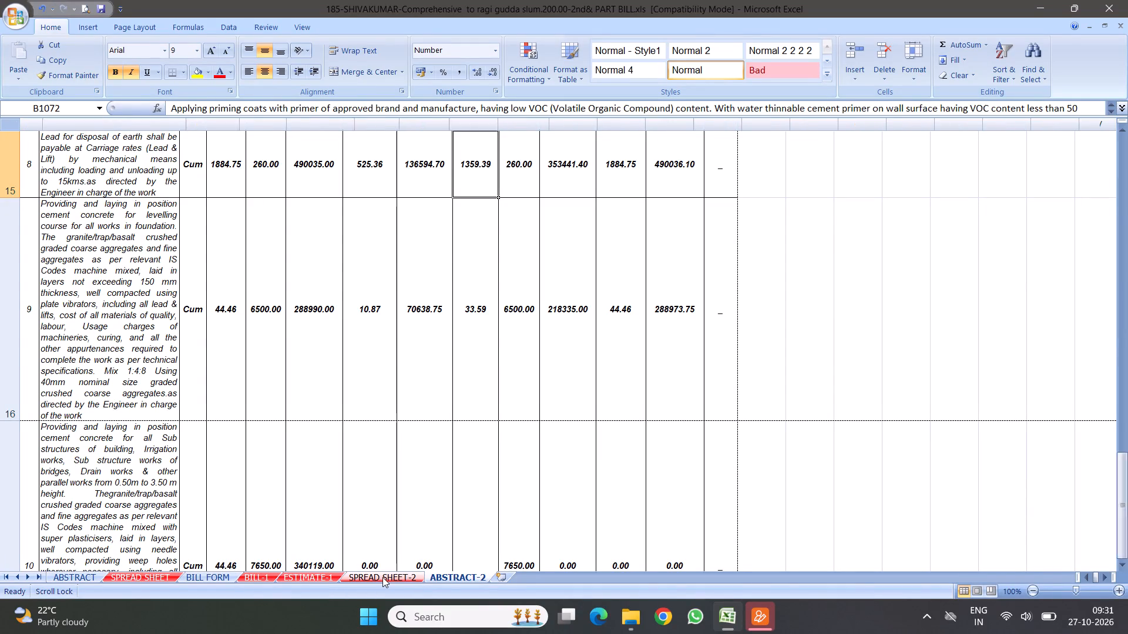
scroll(428, 338, "up", 2)
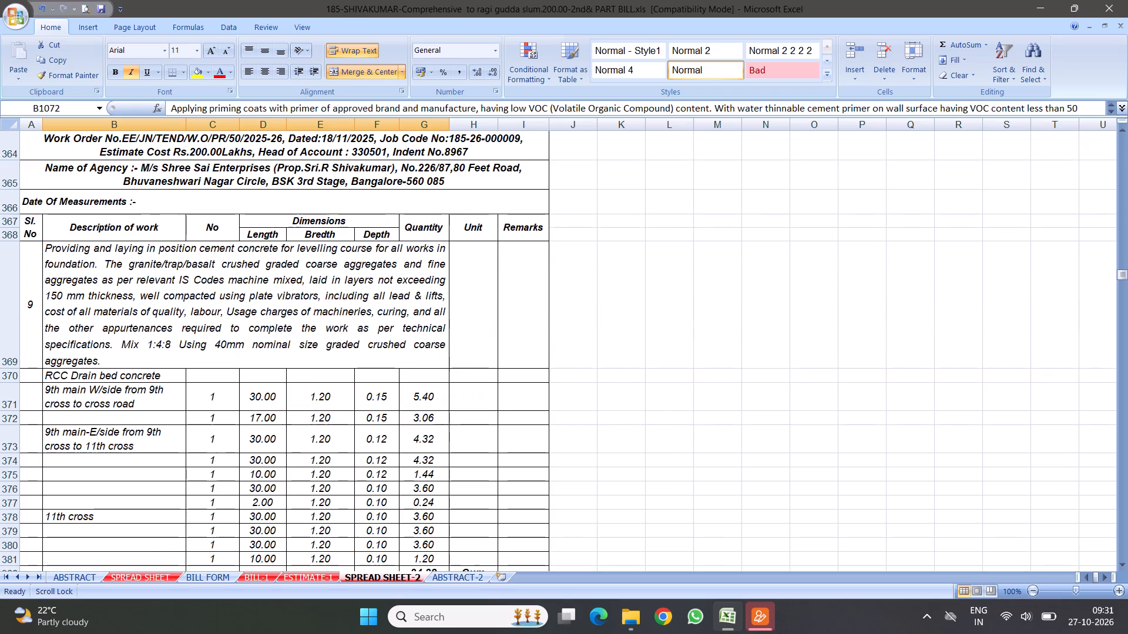
scroll(429, 338, "up", 9)
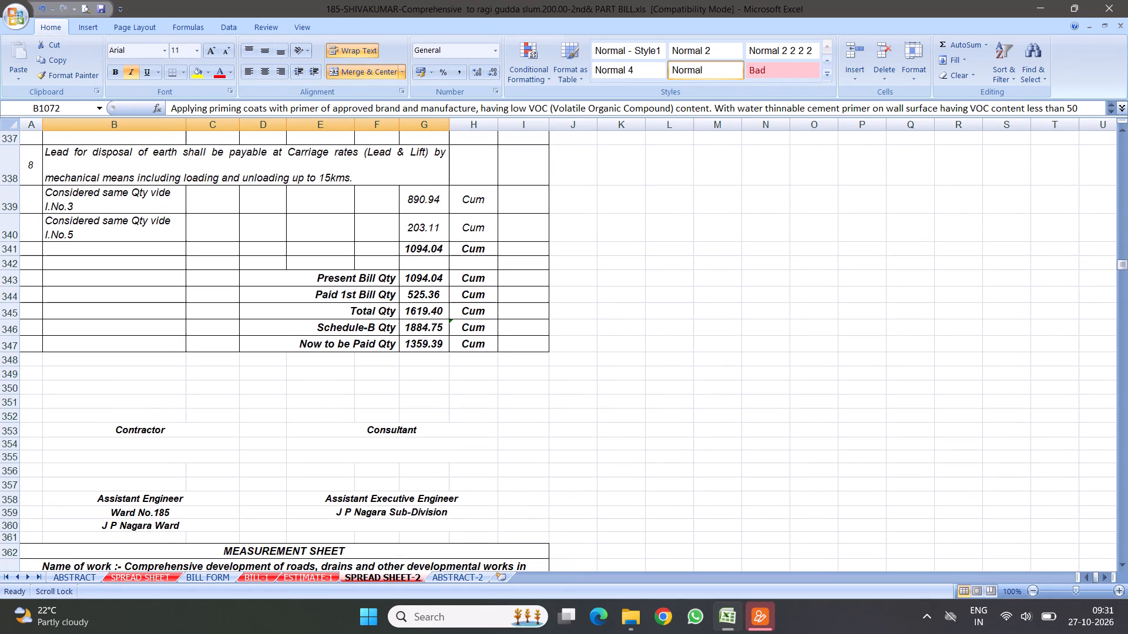
left_click(412, 326)
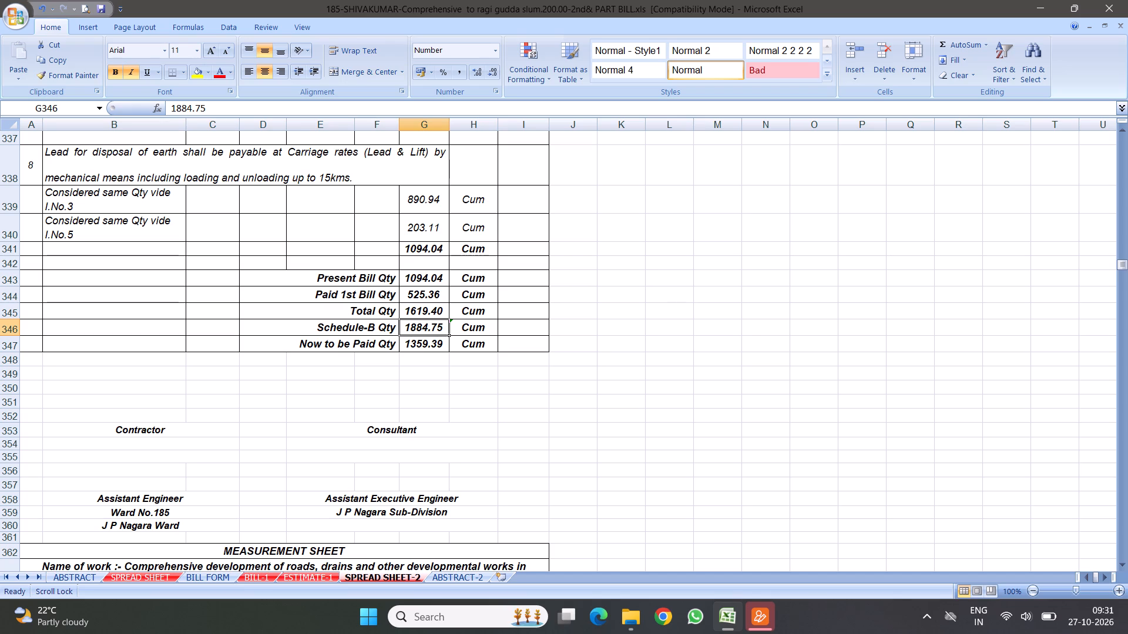
left_click(421, 346)
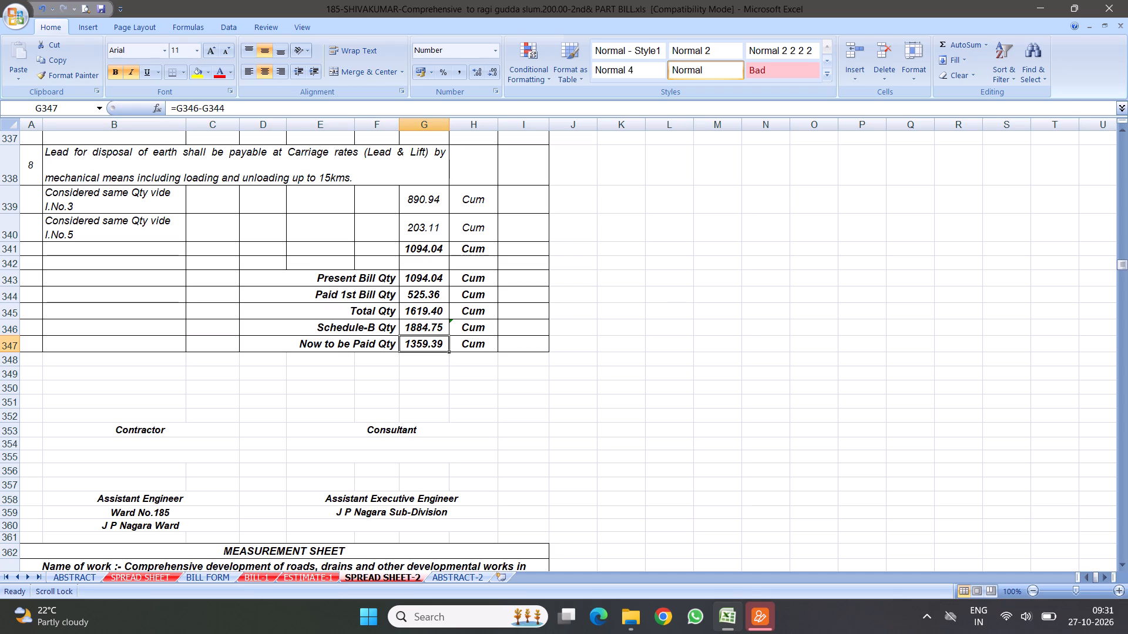
key("equal")
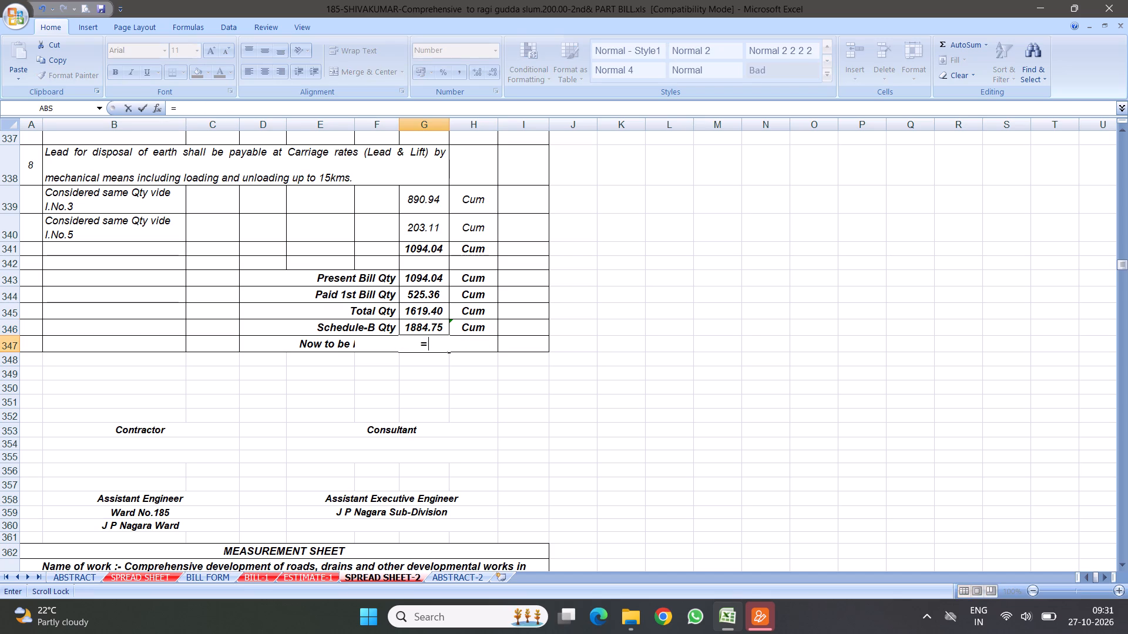
left_click(421, 252)
key("Return")
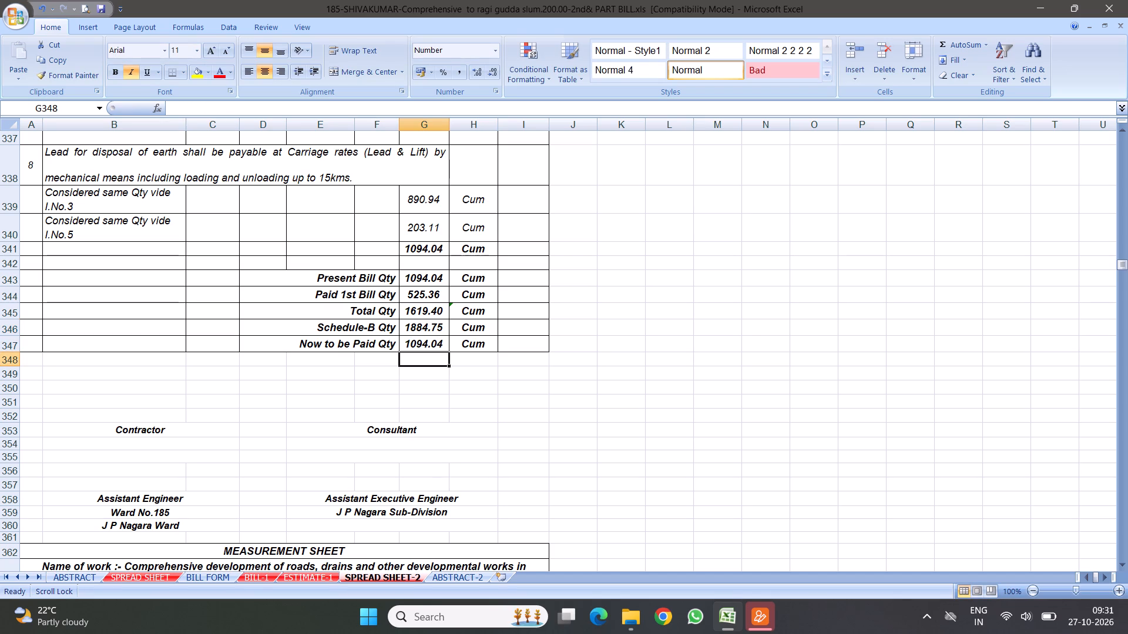
left_click(458, 579)
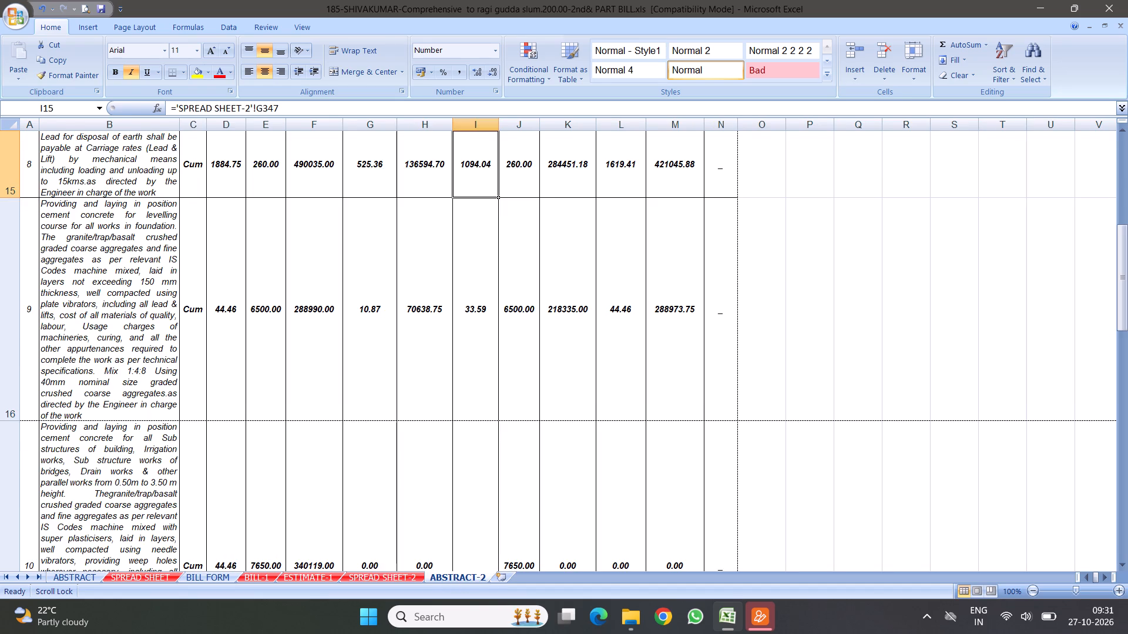
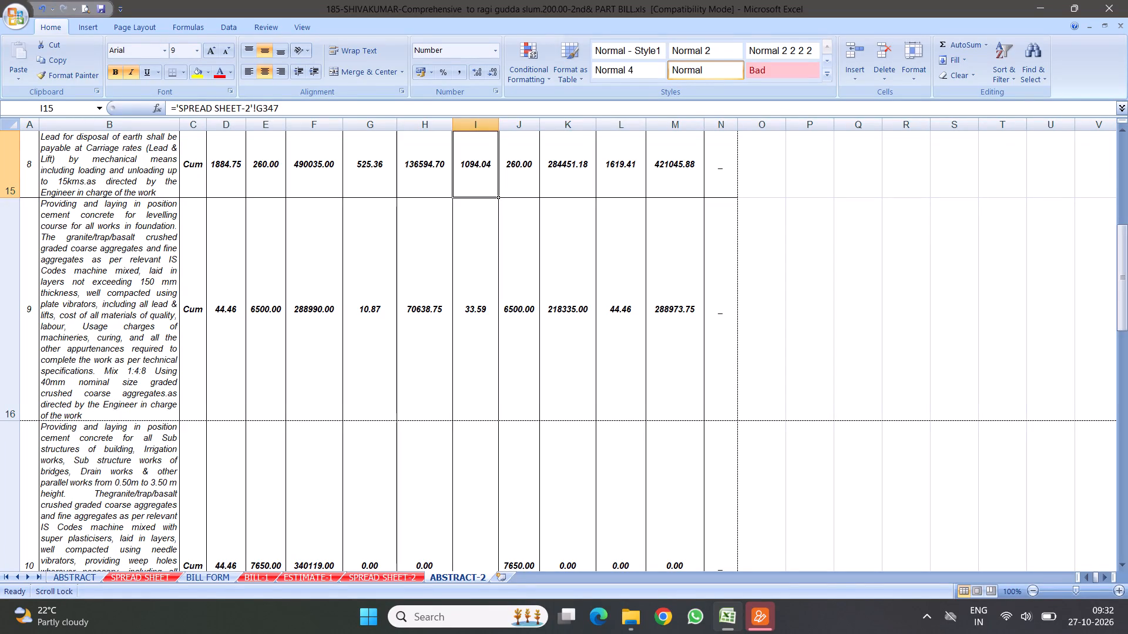
Link item 10's Present Measurement Qty (I17) to its Qty Ltd to value in SPREAD SHEET-2 (G426).
key("Return")
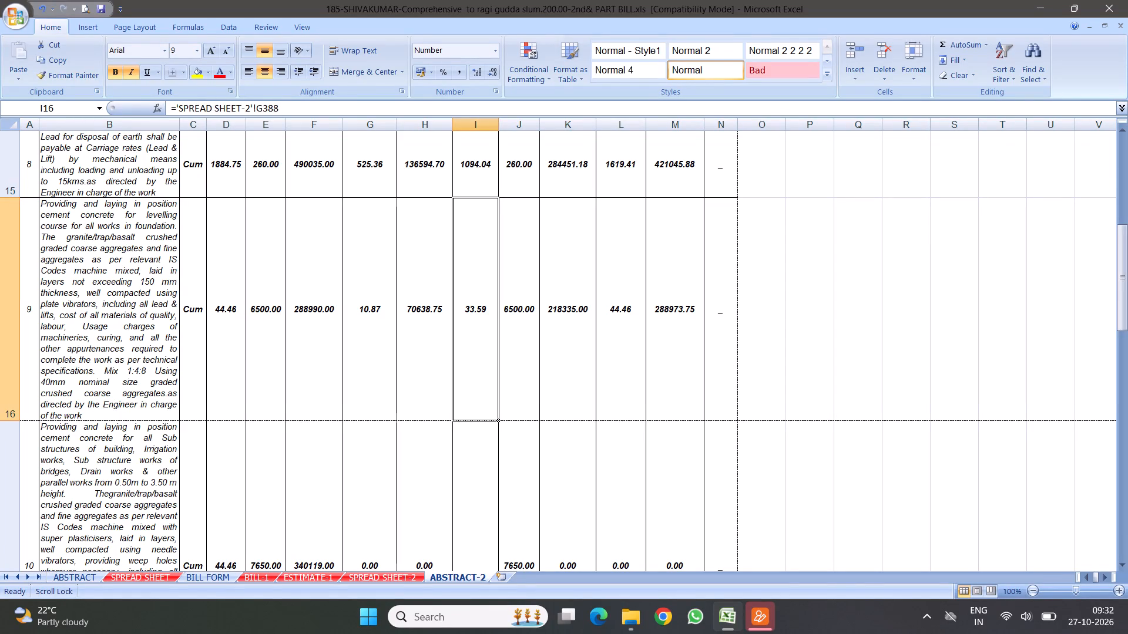
key("Return")
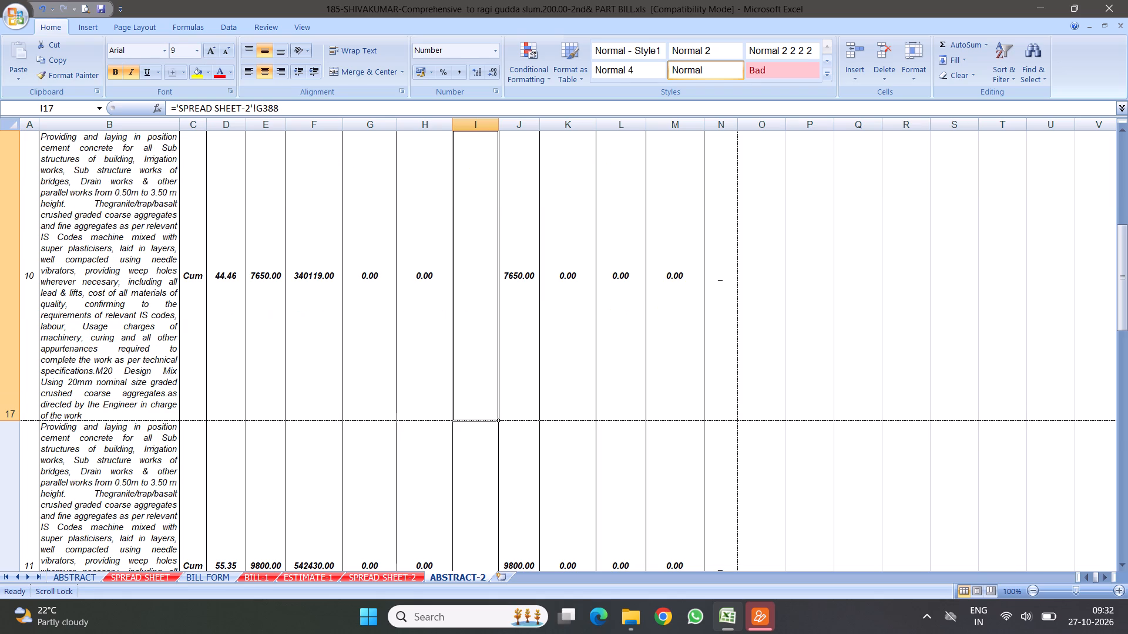
key("equal")
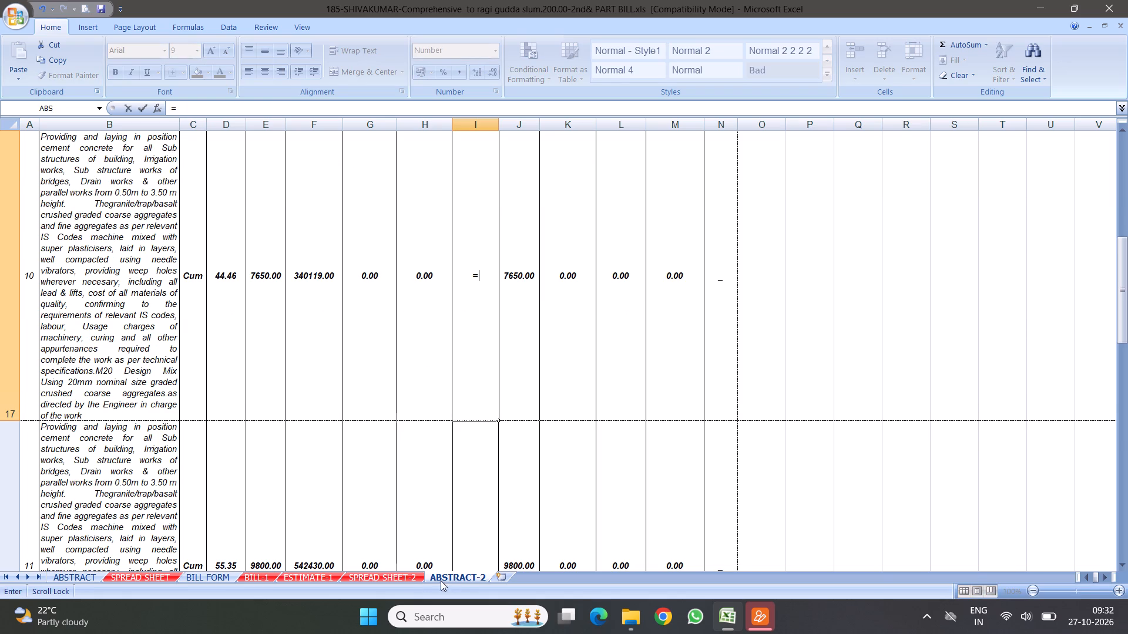
left_click(407, 575)
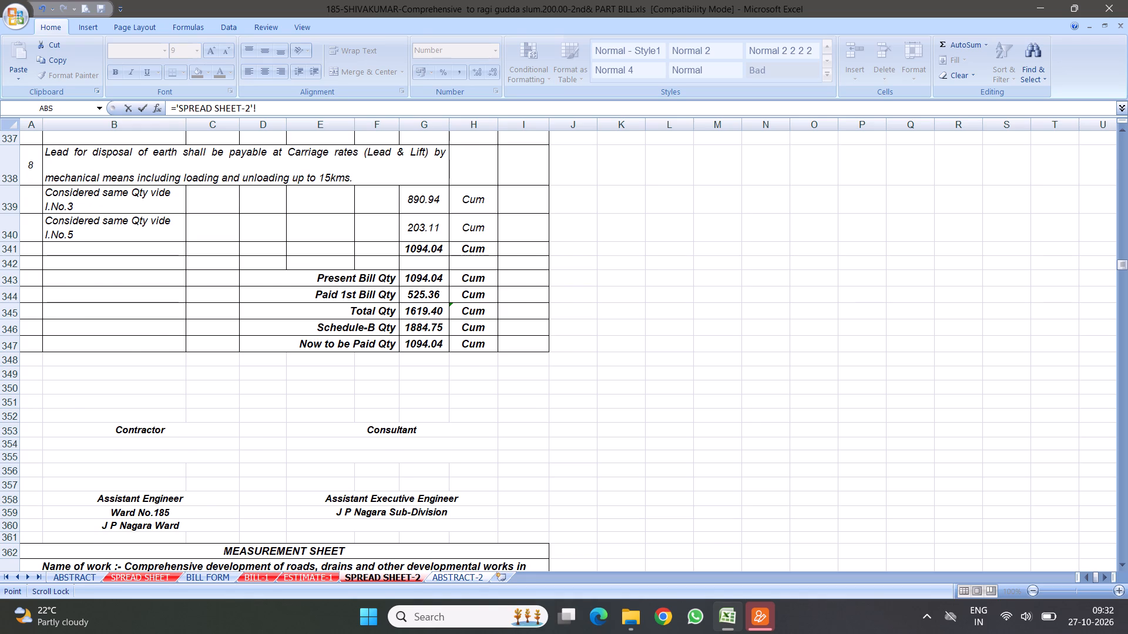
scroll(449, 368, "down", 5)
scroll(504, 350, "down", 8)
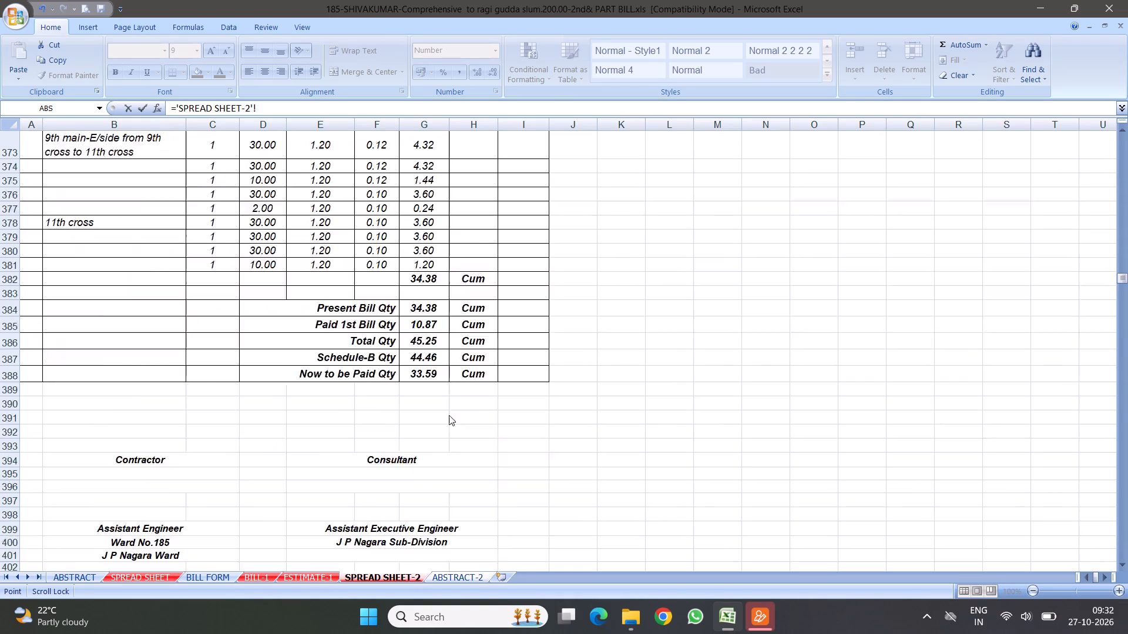
scroll(449, 415, "down", 2)
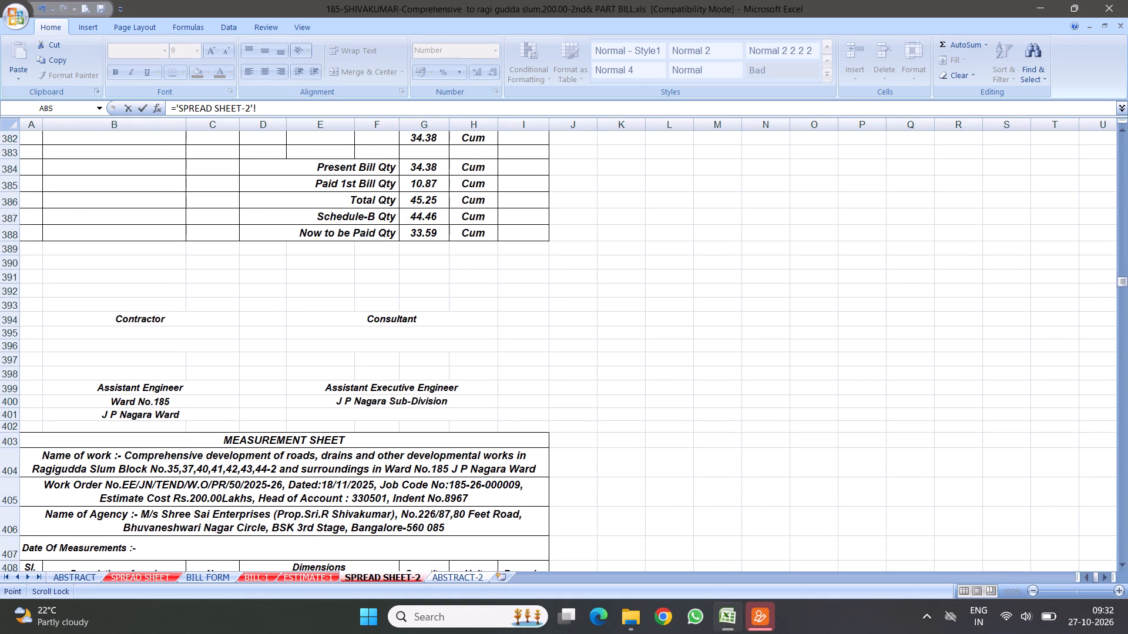
scroll(449, 337, "down", 11)
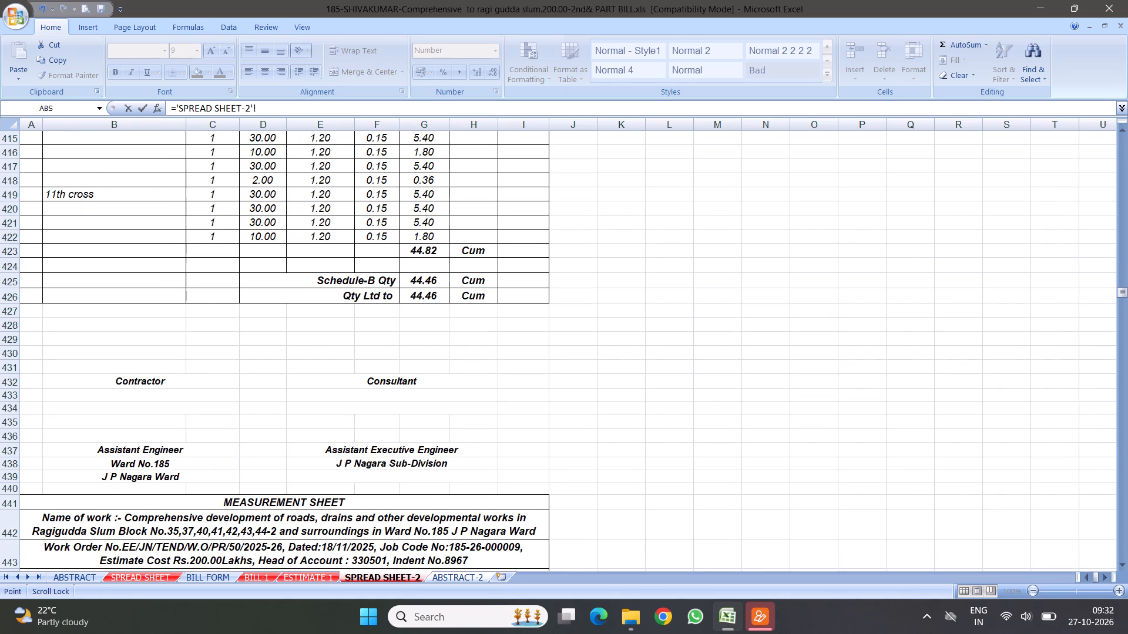
left_click(421, 300)
key("Return")
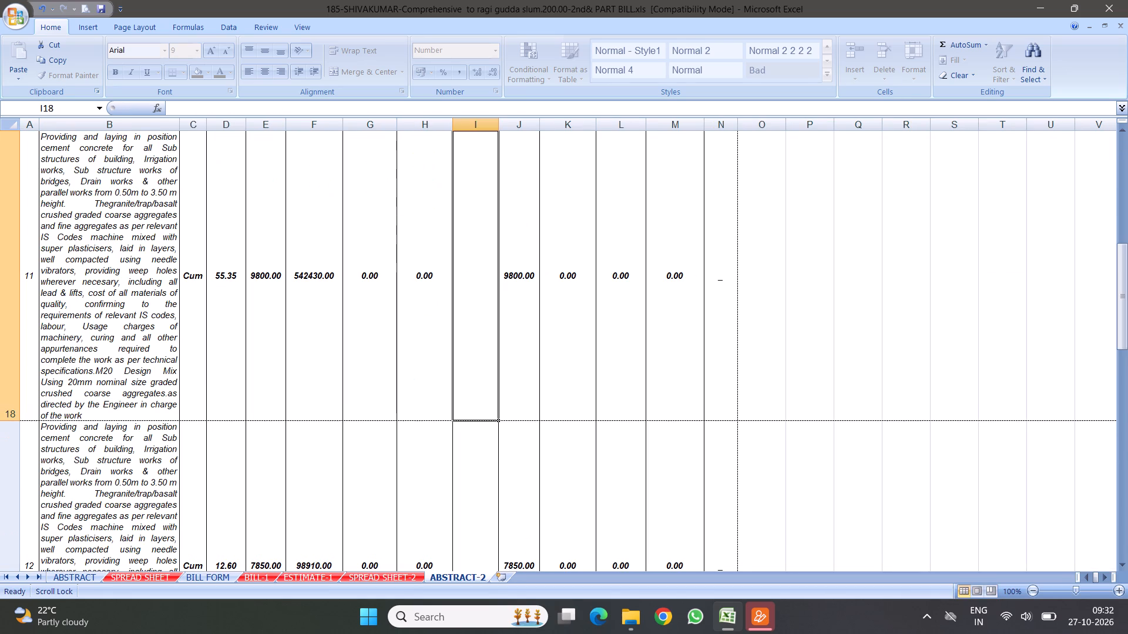
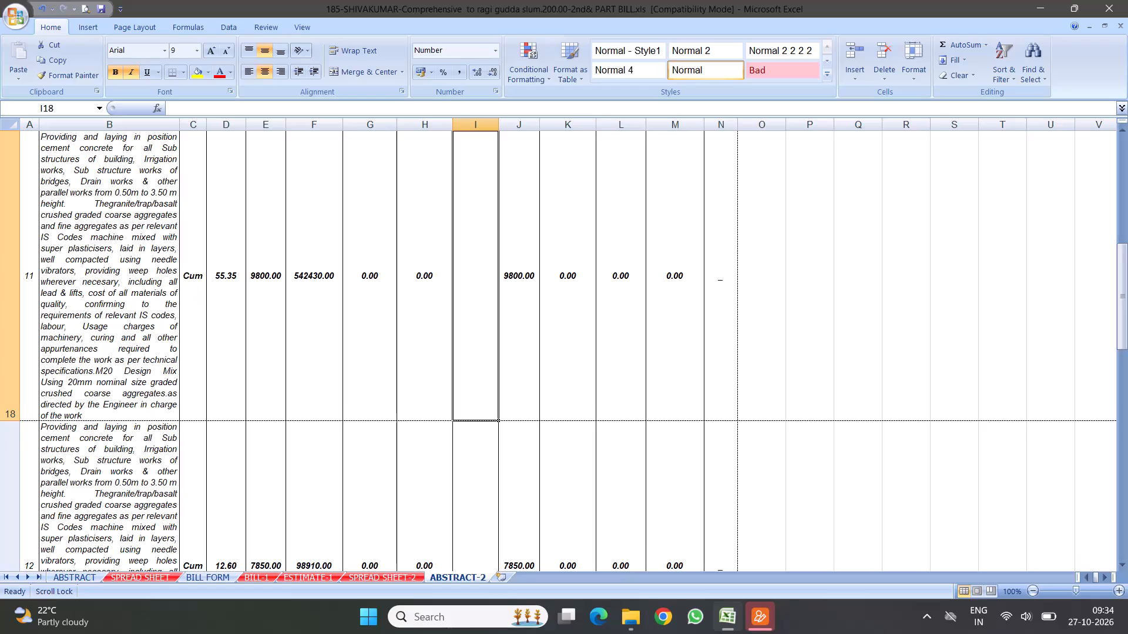
Link item 11's Present Measurement Qty (I18) to its Qty Ltd to value in SPREAD SHEET-2 (G462).
key("equal")
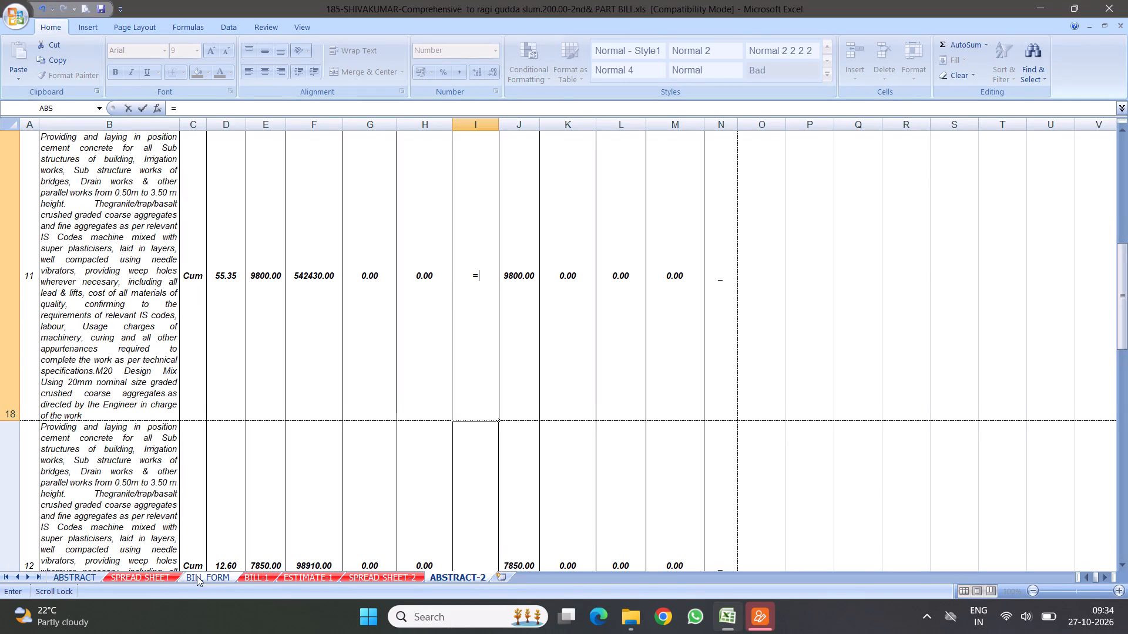
left_click(385, 576)
scroll(374, 407, "down", 6)
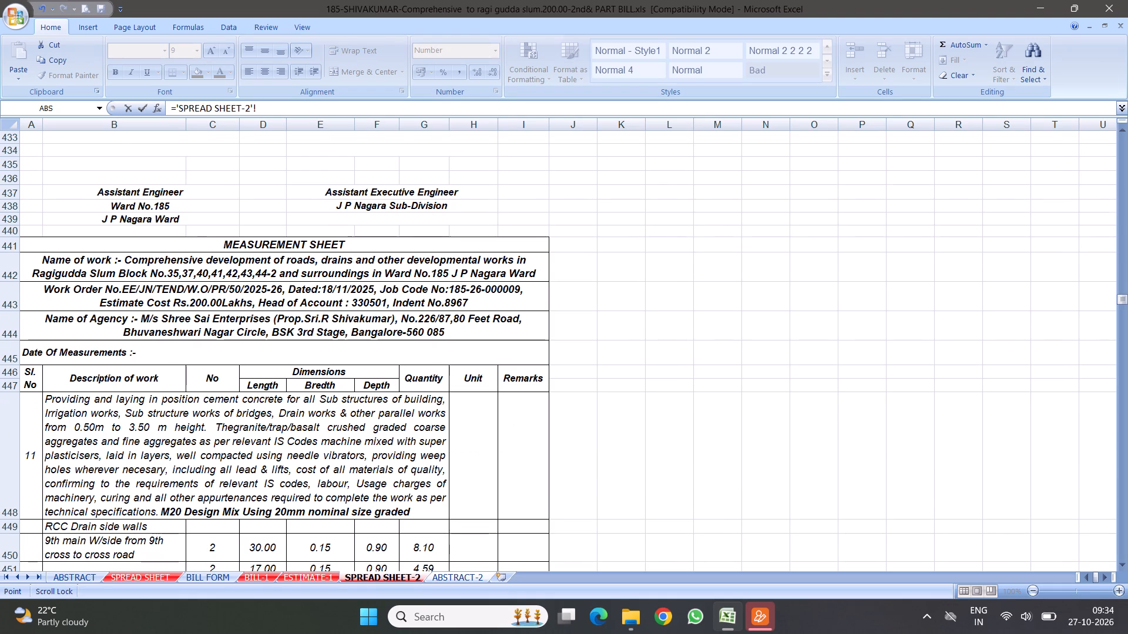
scroll(427, 417, "down", 6)
left_click(421, 308)
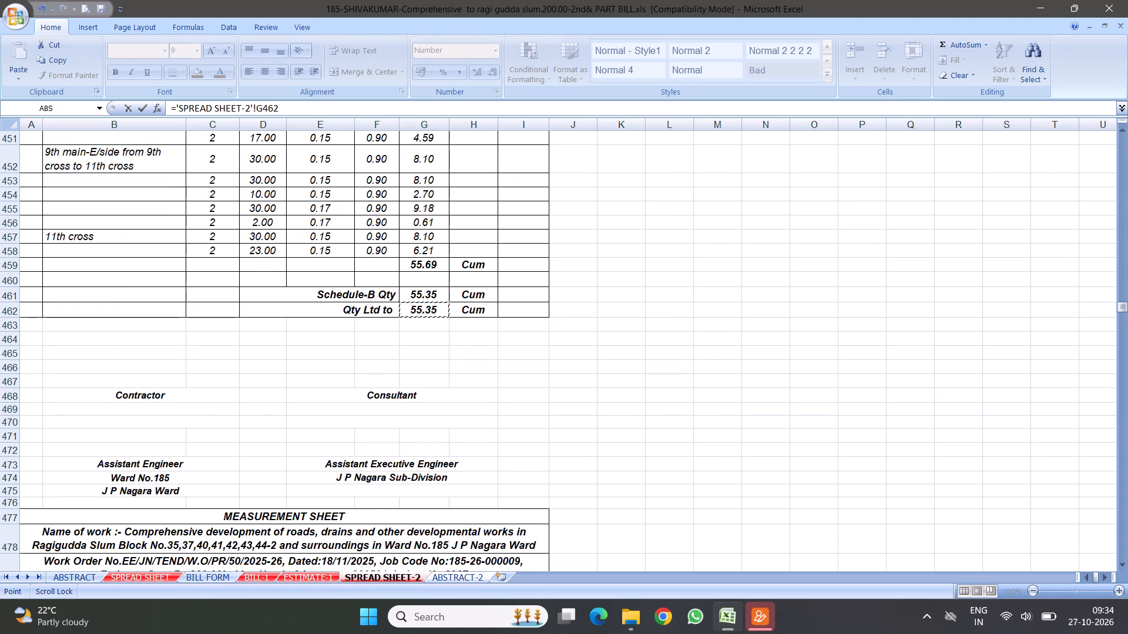
scroll(419, 346, "down", 7)
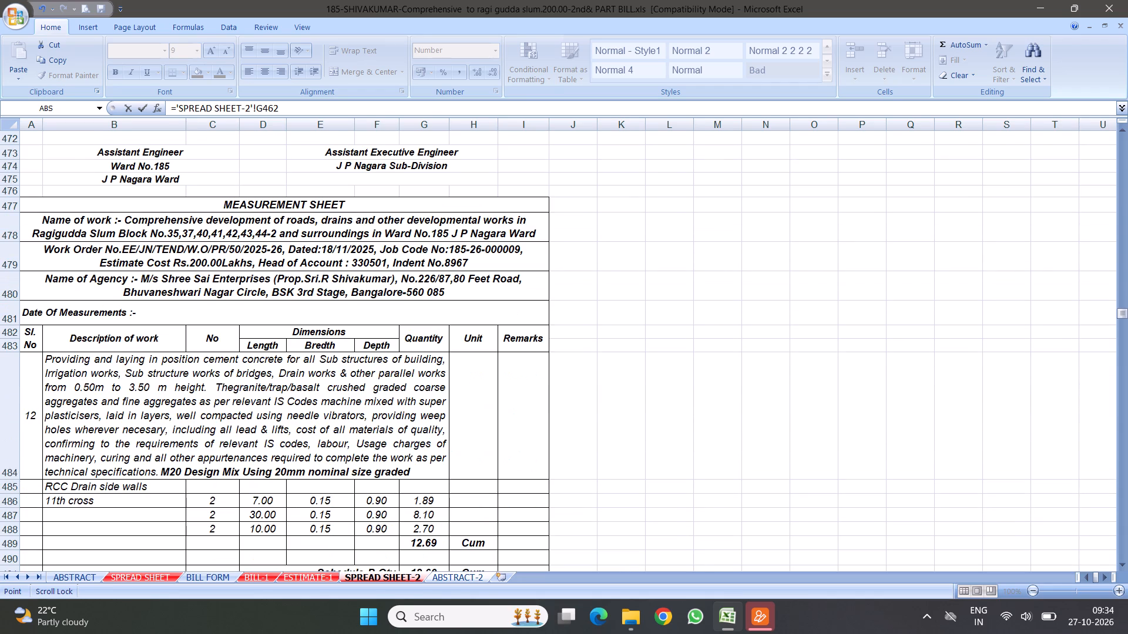
key("Return")
Link item 12's Present Measurement Qty (I19) to its Qty Ltd to value in SPREAD SHEET-2 (G492).
key("equal")
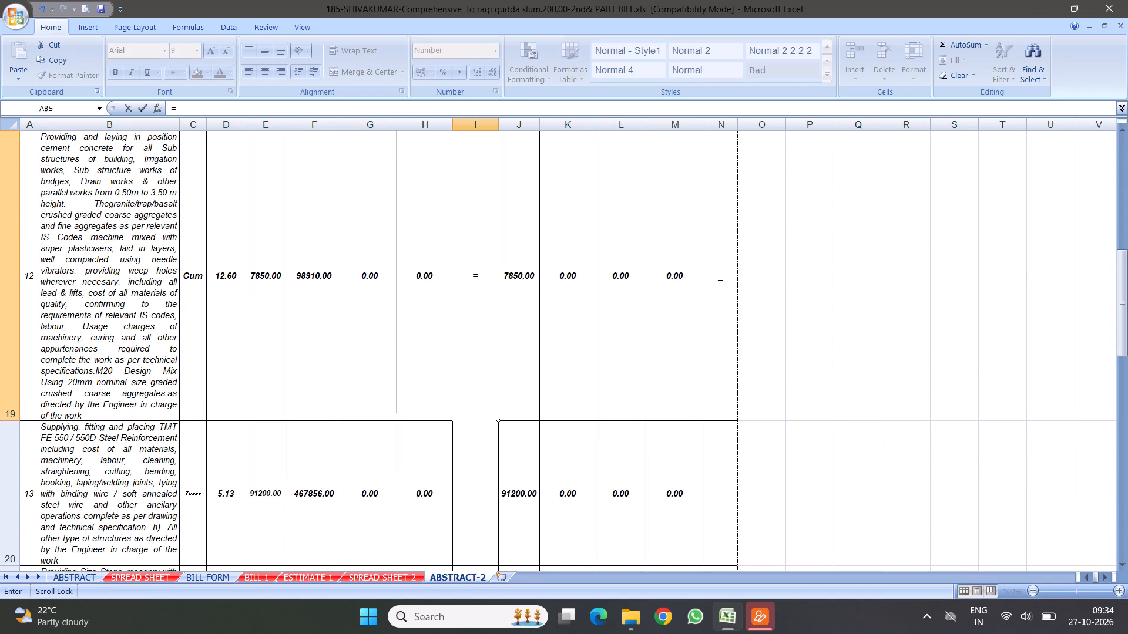
left_click(411, 576)
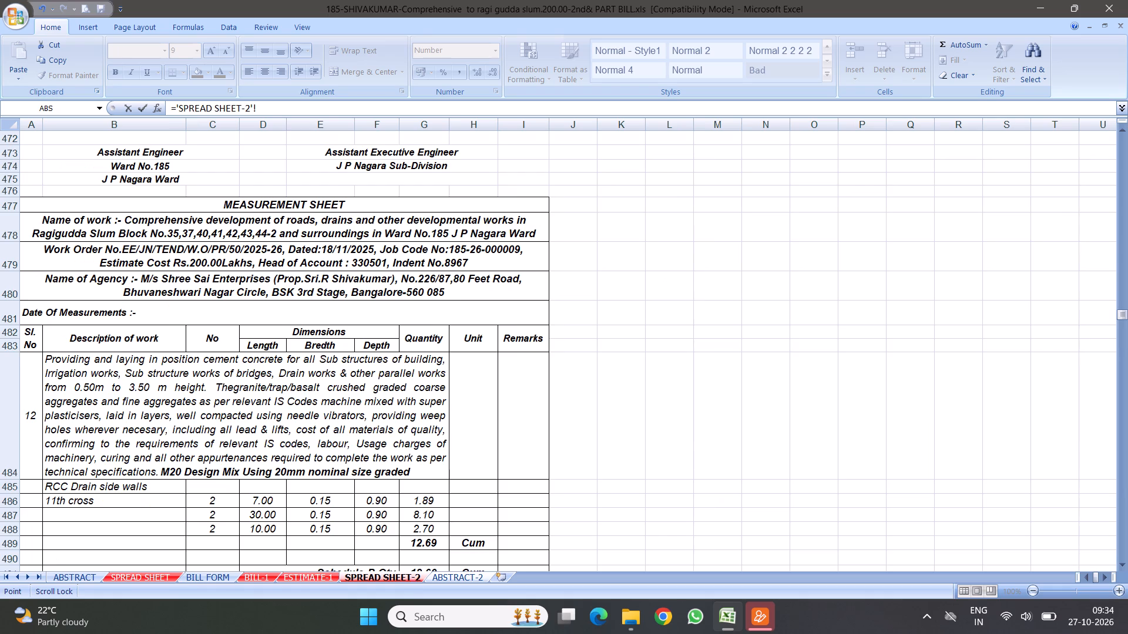
scroll(453, 455, "down", 4)
left_click(422, 366)
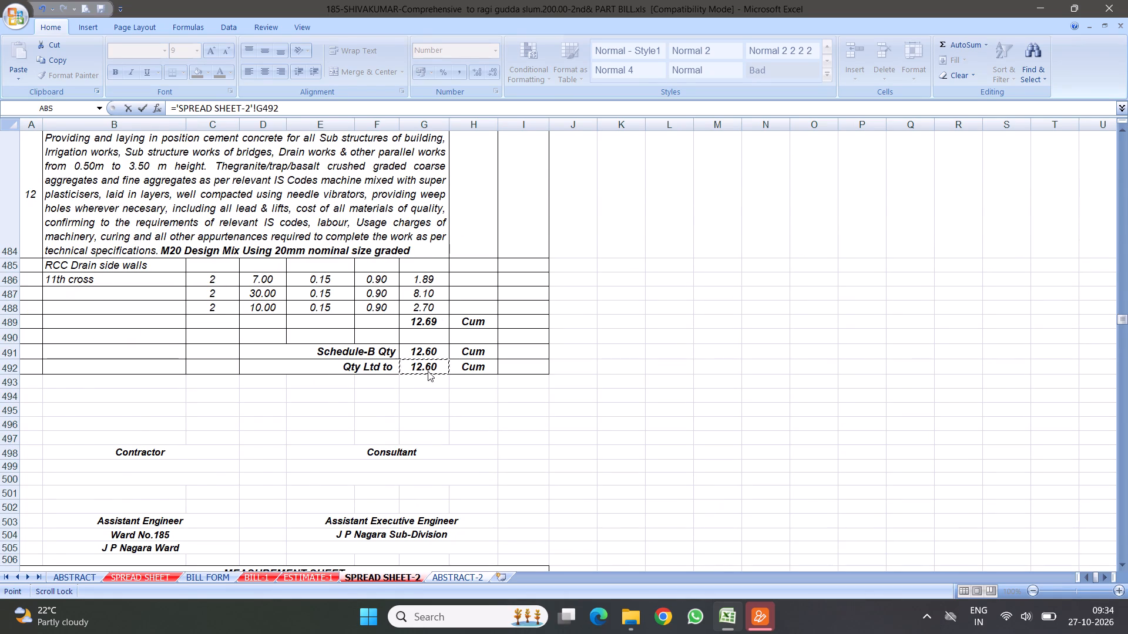
scroll(441, 377, "down", 4)
key("Return")
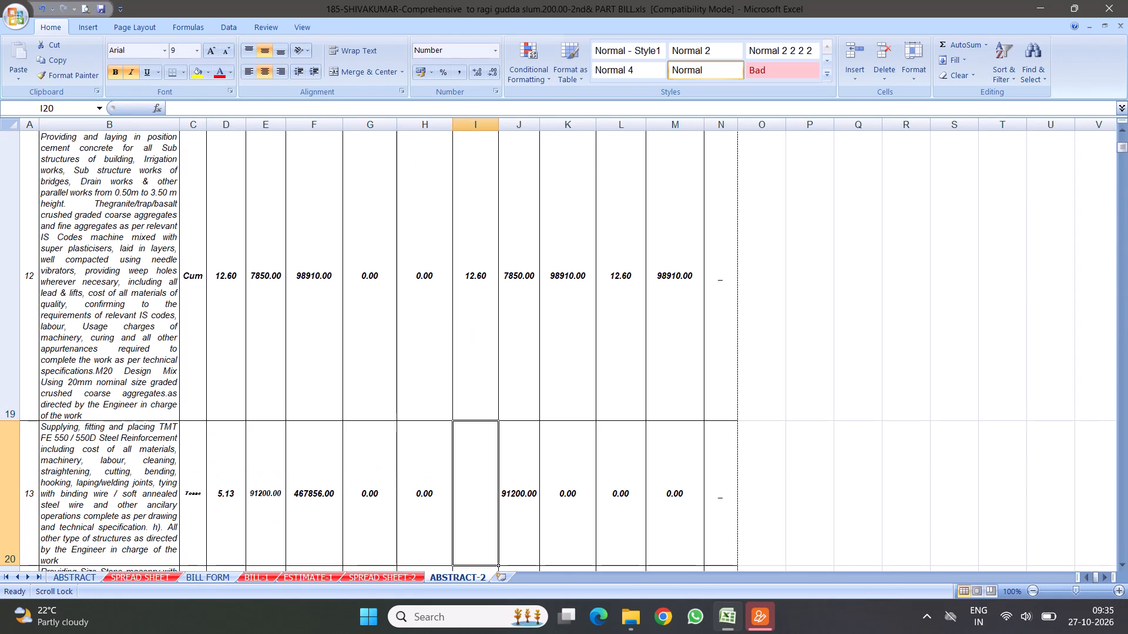
Link item 13's Present Measurement Qty (I20) to the payable TMT steel reinforcement quantity in SPREAD SHEET-2.
key("equal")
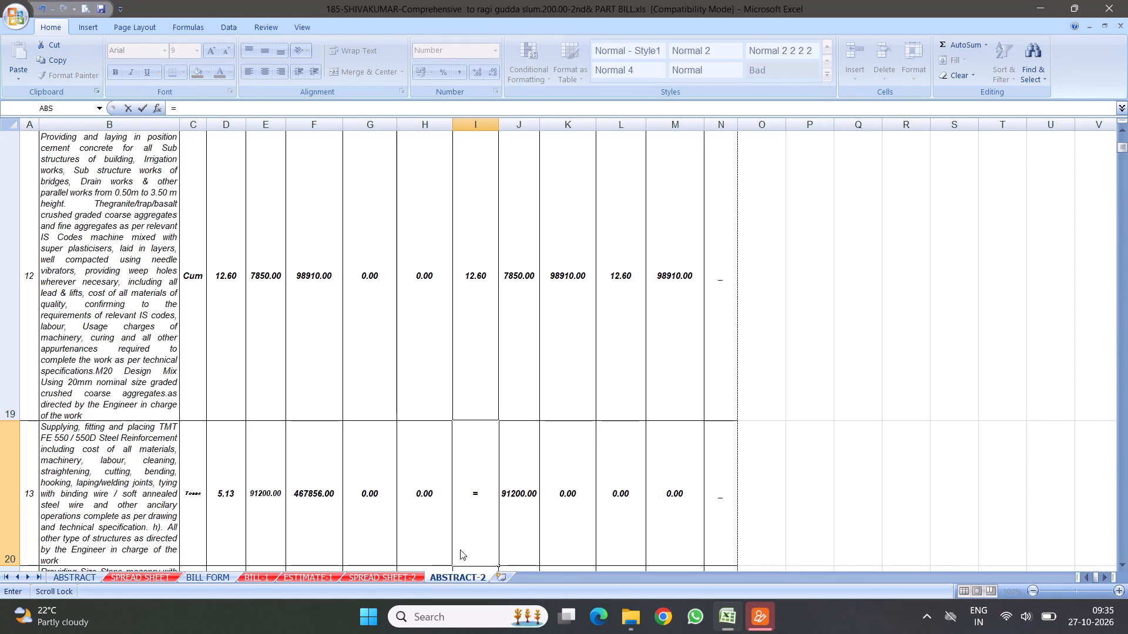
left_click(410, 576)
scroll(597, 399, "down", 4)
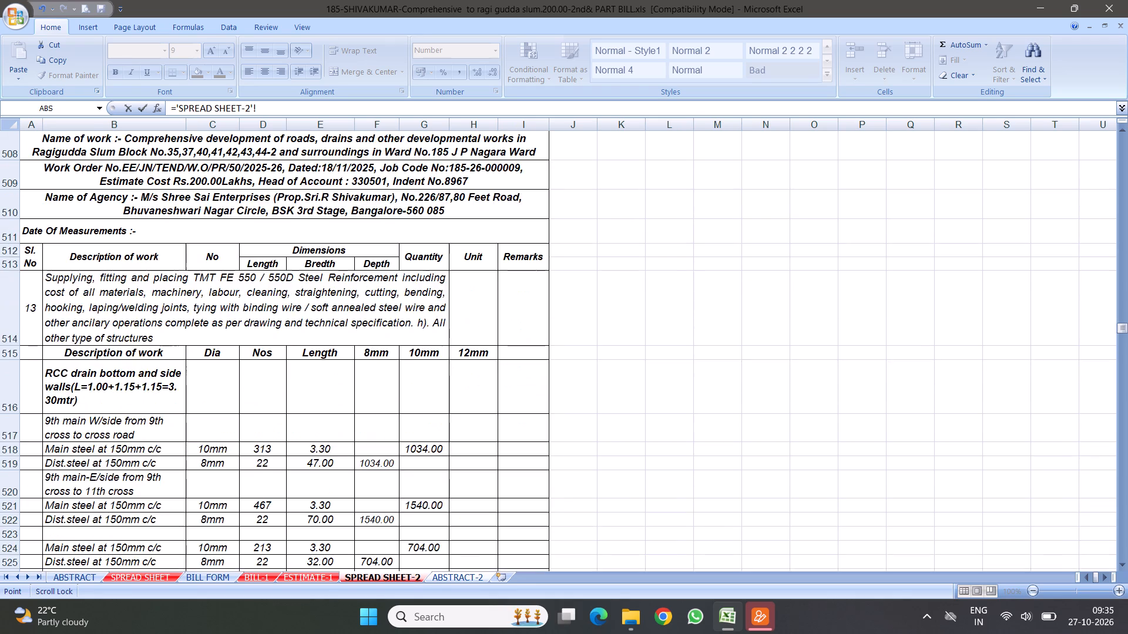
scroll(537, 355, "down", 6)
left_click(421, 310)
key("Return")
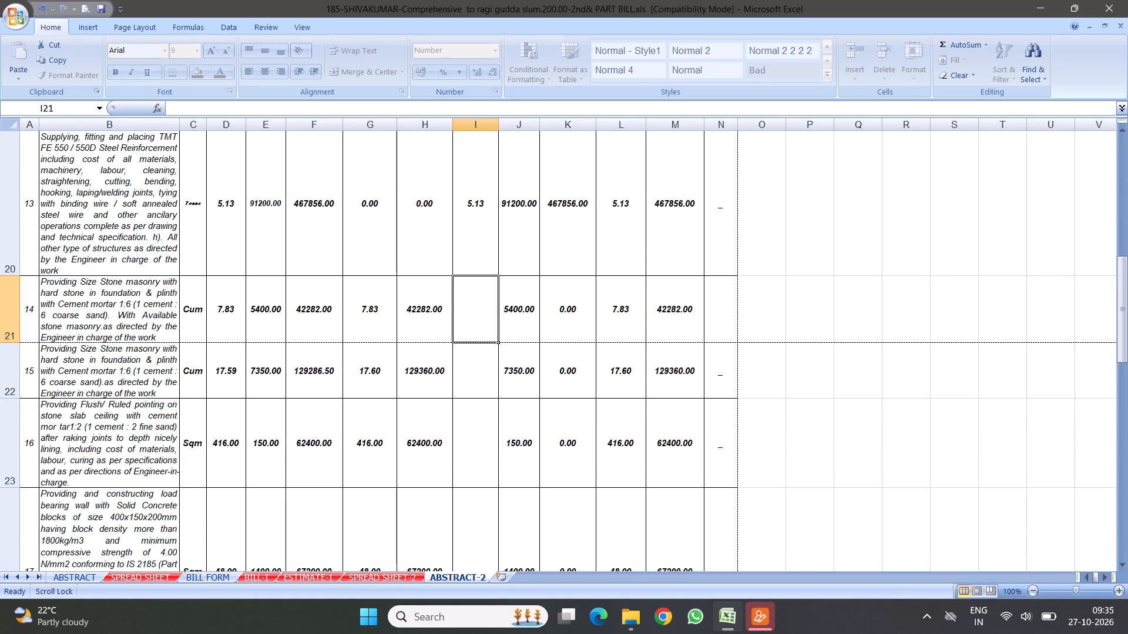
Link item 14's Present Measurement Qty (I21) to its Now to be Paid Qty in SPREAD SHEET-2 (G566).
key("equal")
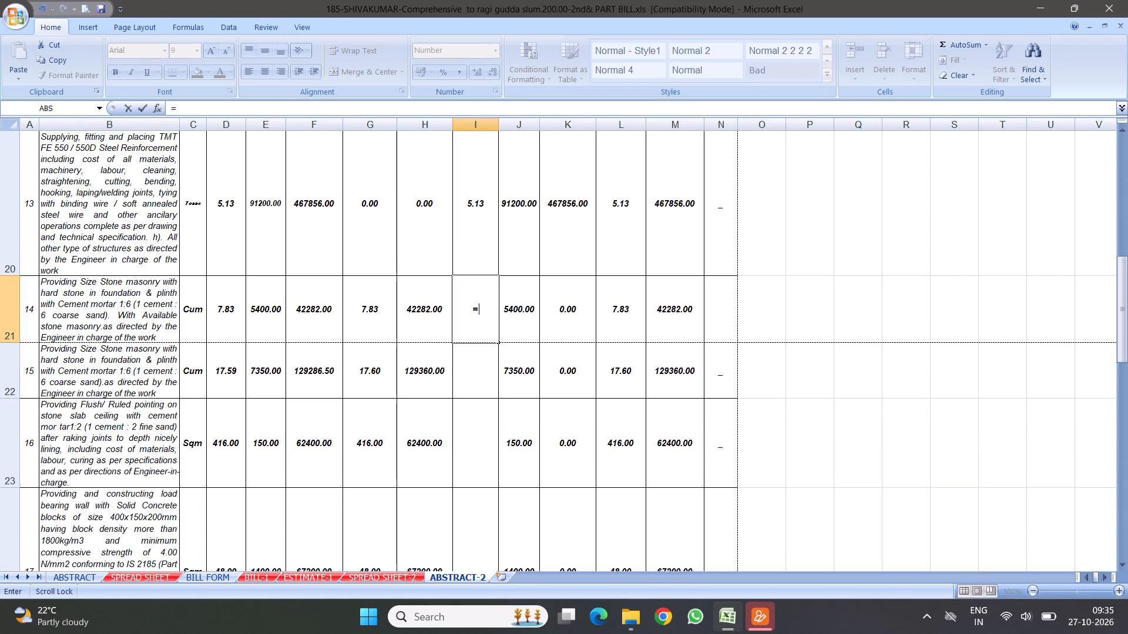
left_click(399, 581)
scroll(466, 402, "down", 8)
scroll(493, 342, "down", 1)
left_click(427, 409)
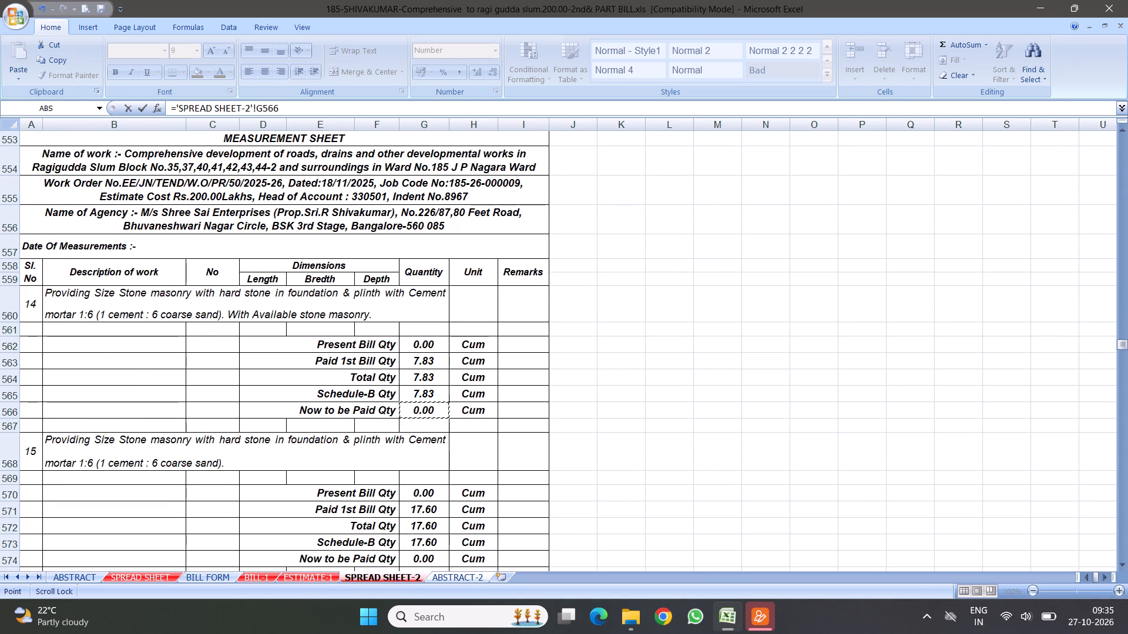
key("Return")
Link item 15's Present Measurement Qty (I22) to its Now to be Paid Qty in SPREAD SHEET-2 (G574).
key("equal")
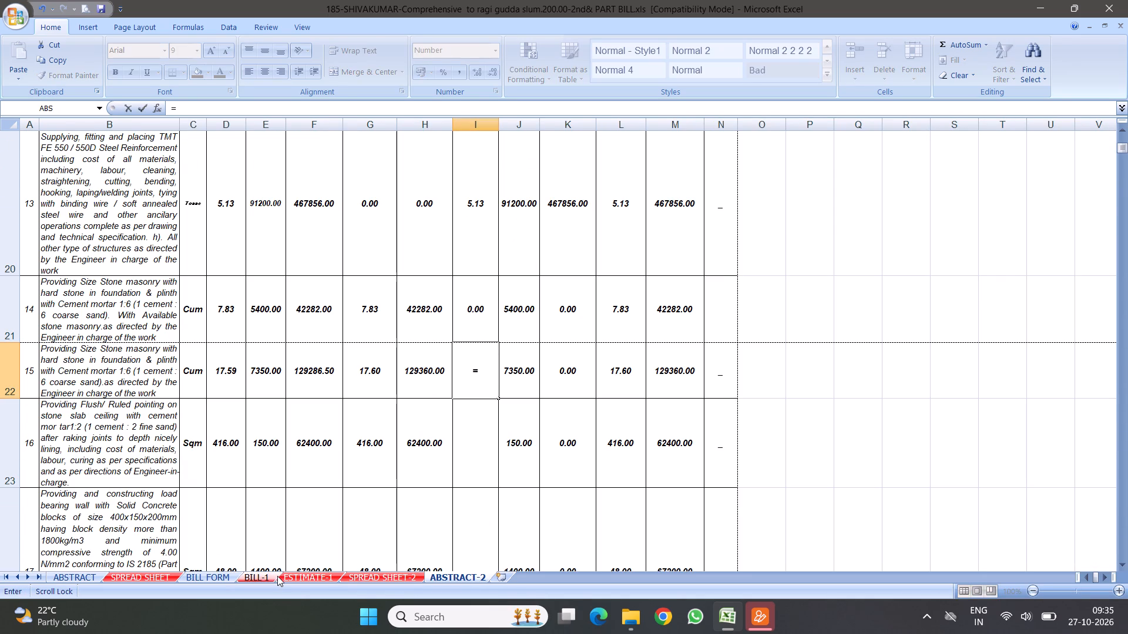
left_click(361, 581)
scroll(578, 362, "down", 2)
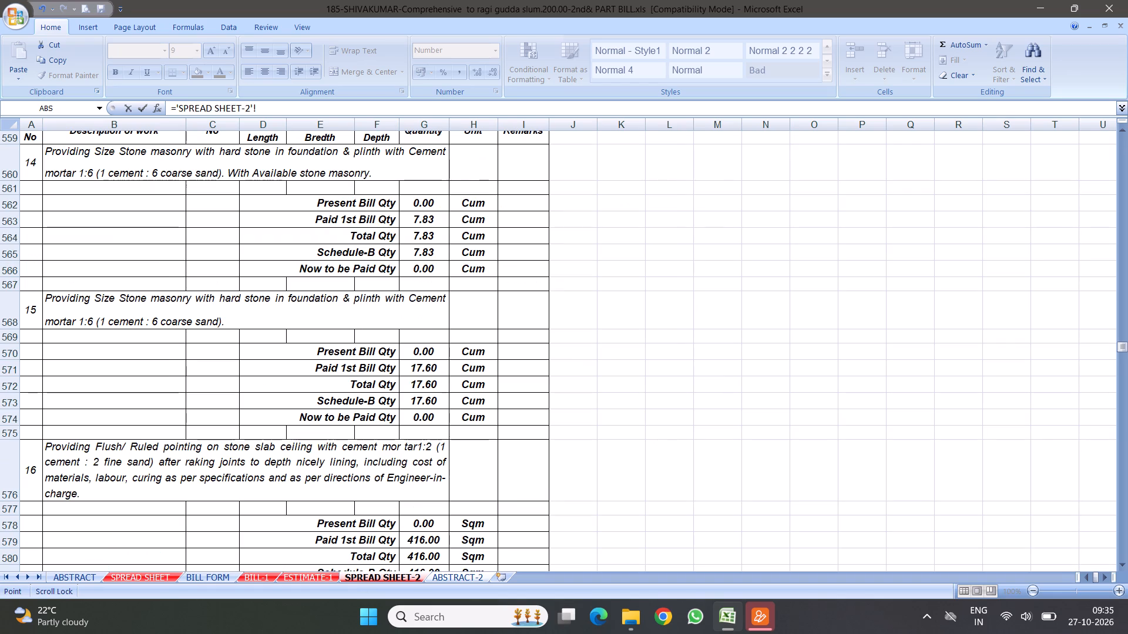
left_click(419, 410)
key("Return")
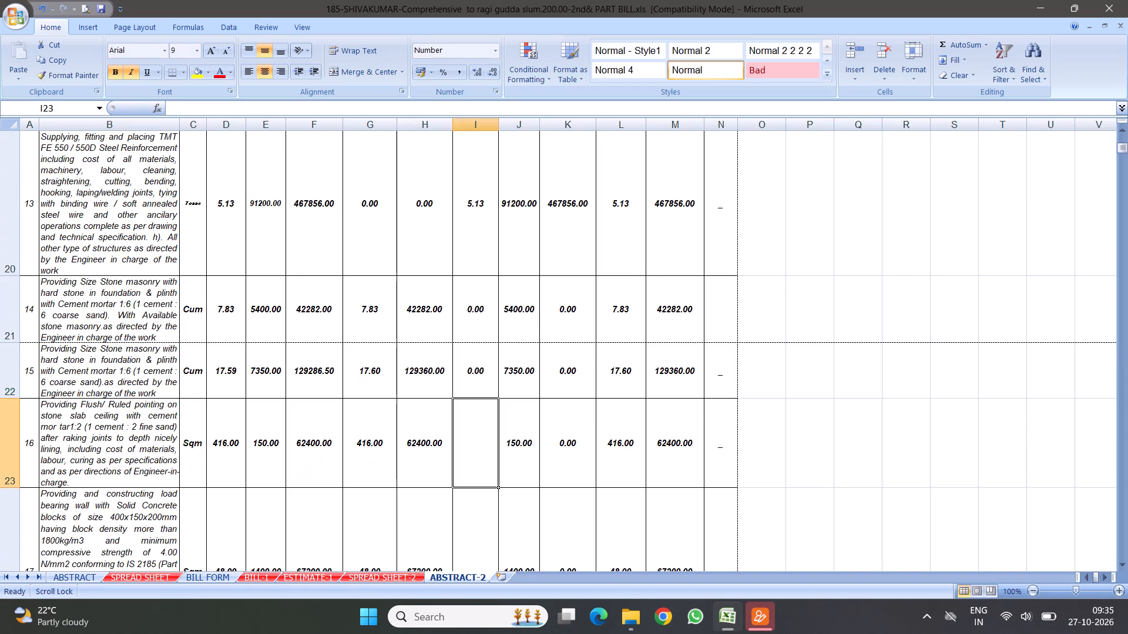
Link item 16's Present Measurement Qty (I23) to its Now to be Paid Qty in SPREAD SHEET-2 (G582).
key("equal")
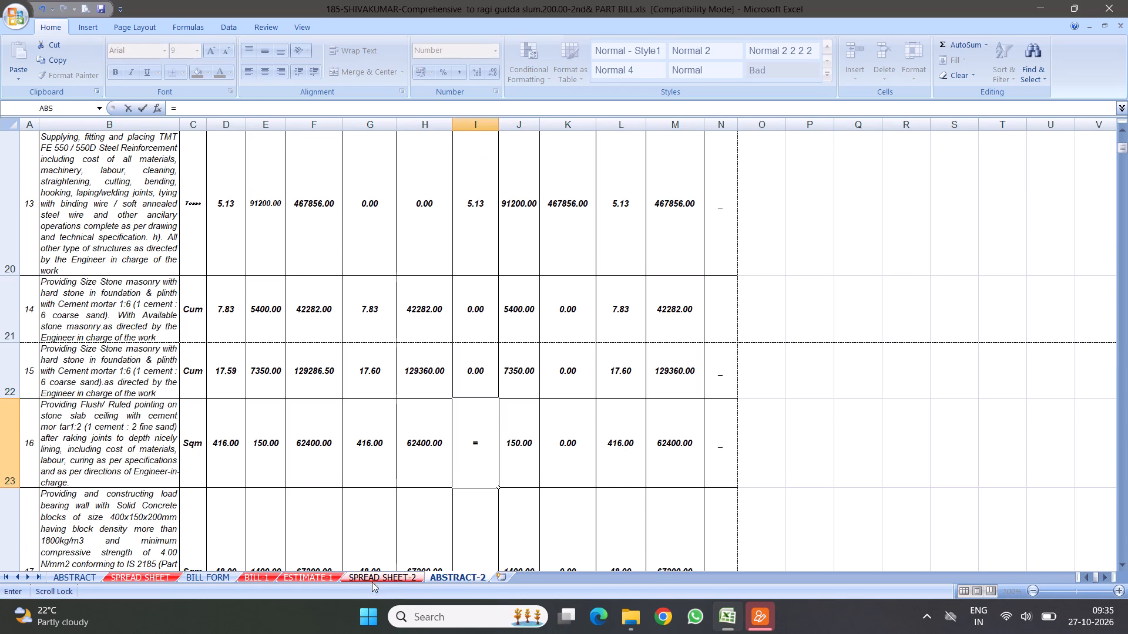
left_click(383, 580)
scroll(536, 426, "down", 3)
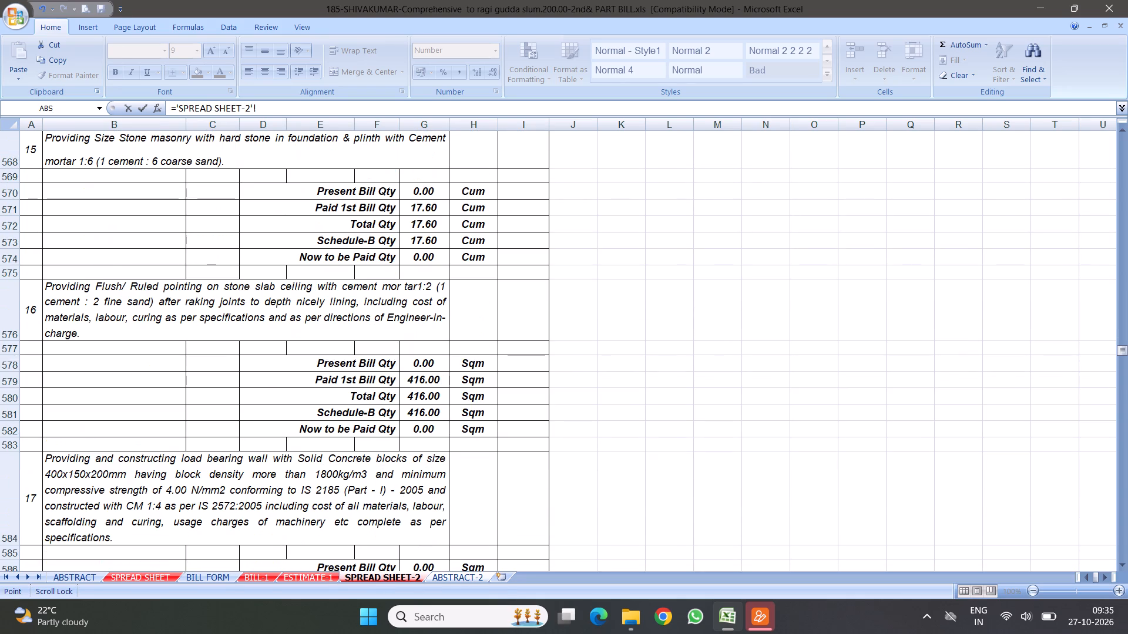
left_click(436, 425)
key("Return")
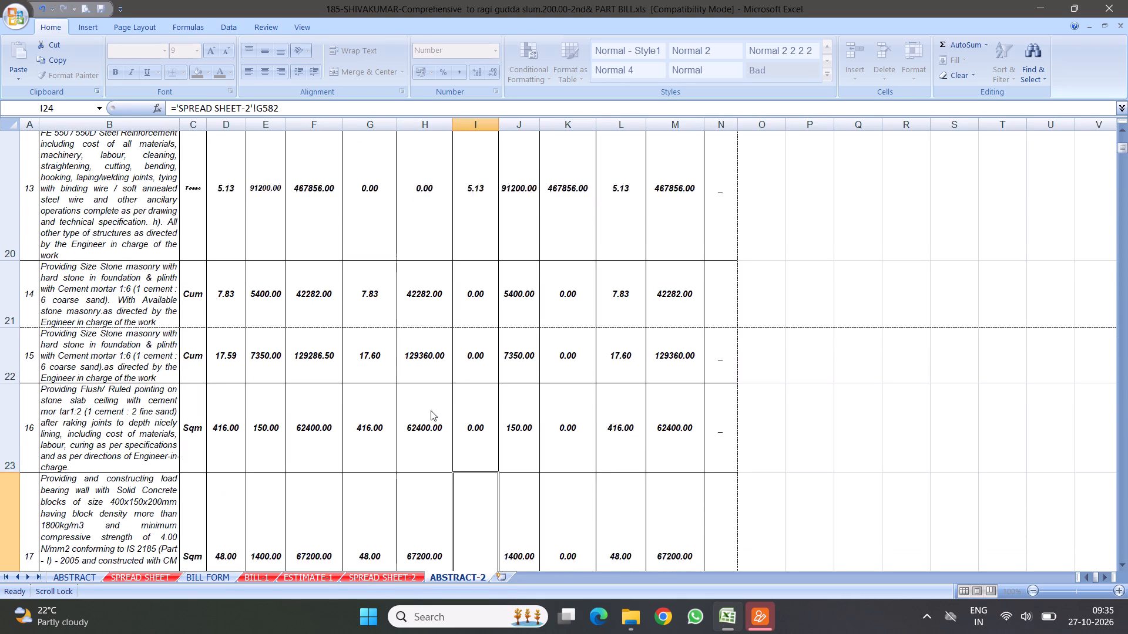
Link item 17's Present Measurement Qty (I24) to its Now to be Paid Qty in SPREAD SHEET-2 (G590).
key("equal")
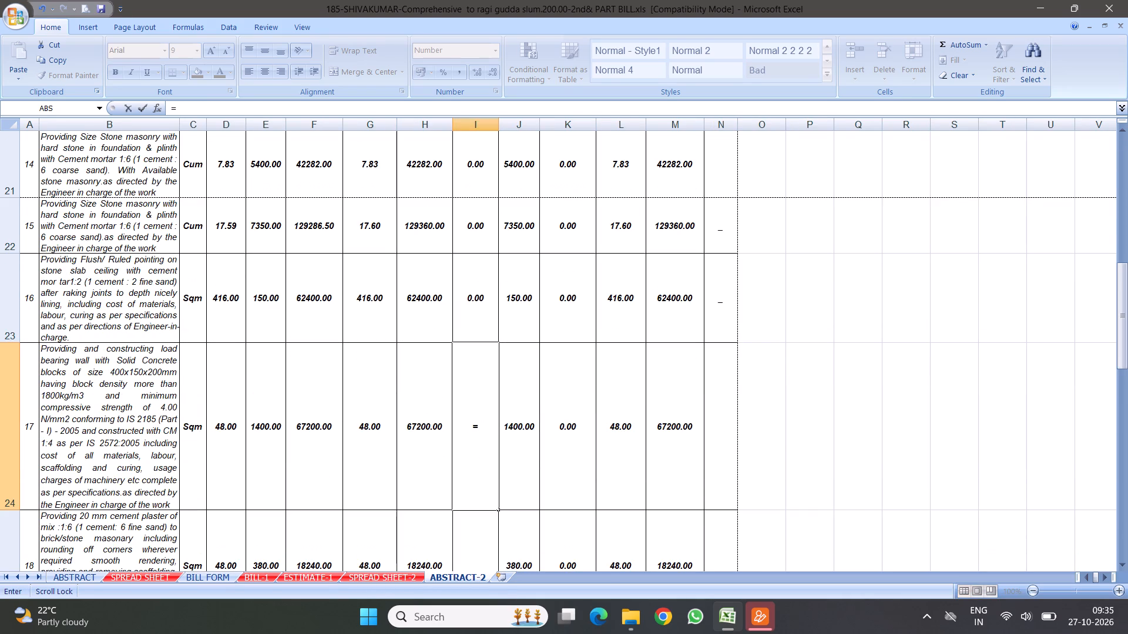
left_click(385, 575)
scroll(542, 410, "down", 4)
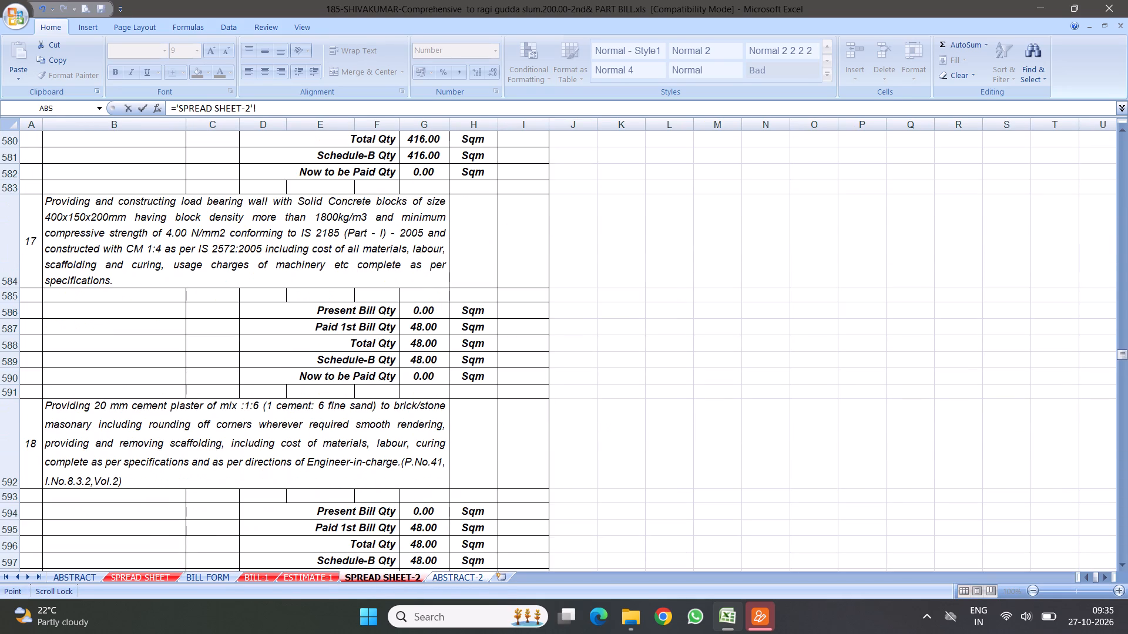
left_click(424, 377)
key("Return")
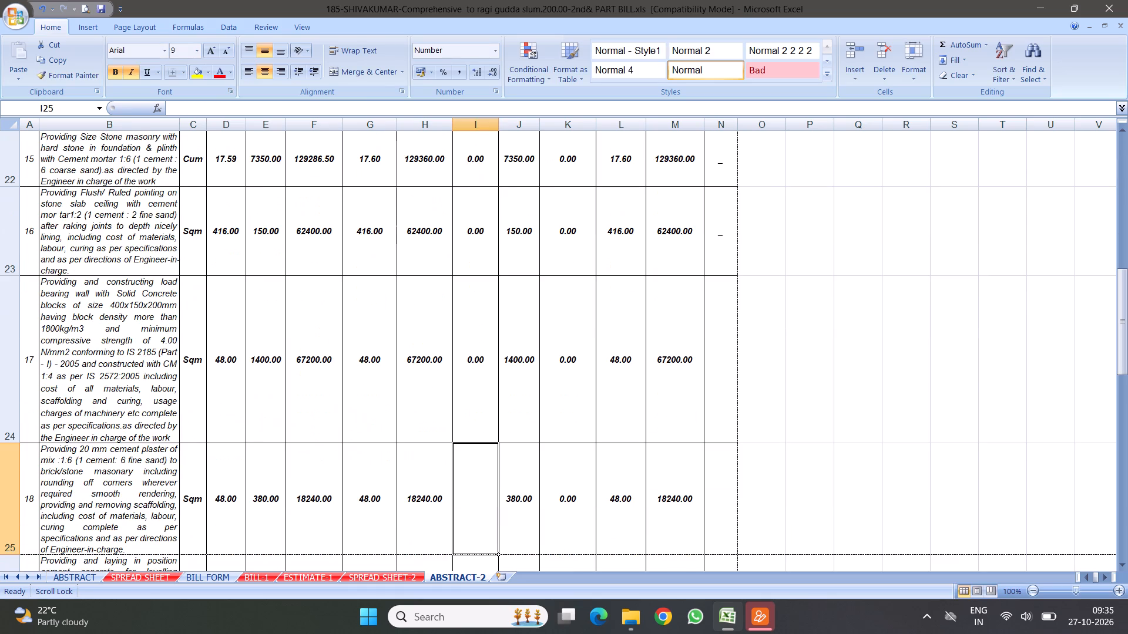
Link item 18's Present Measurement Qty (I25) to its Now to be Paid Qty in SPREAD SHEET-2 (G598).
key("equal")
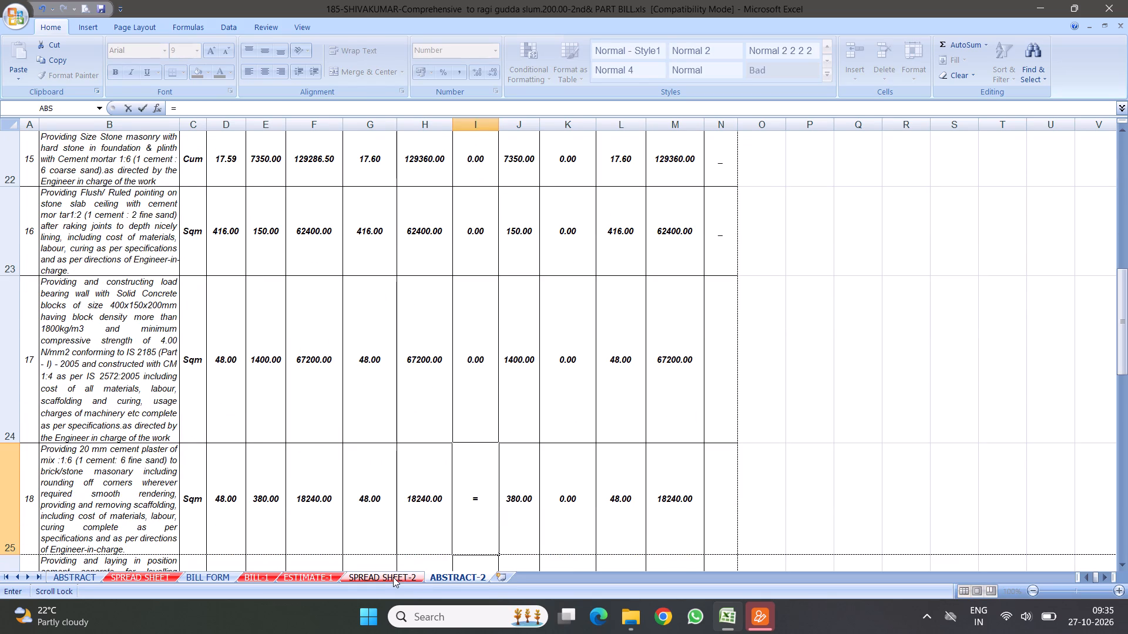
left_click(393, 576)
scroll(561, 383, "down", 4)
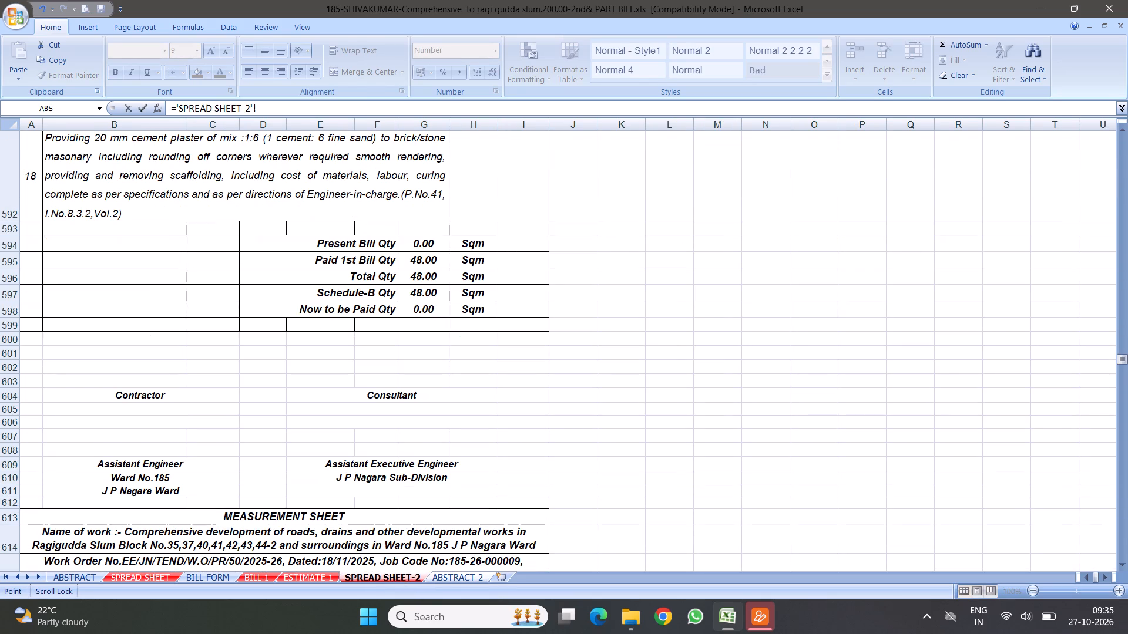
left_click(428, 308)
key("Return")
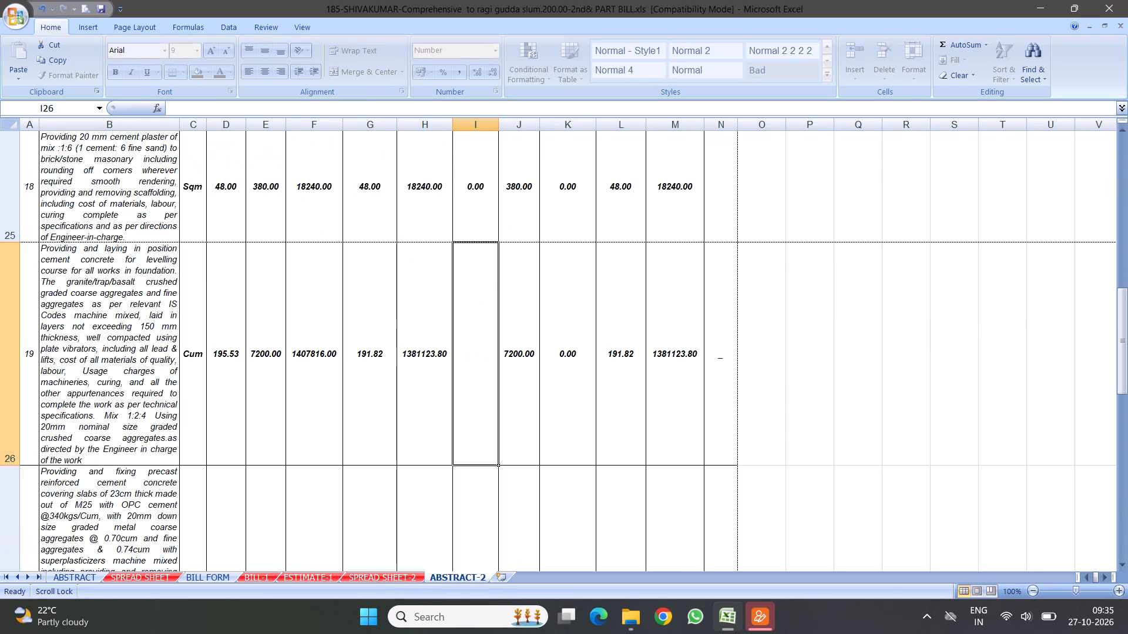
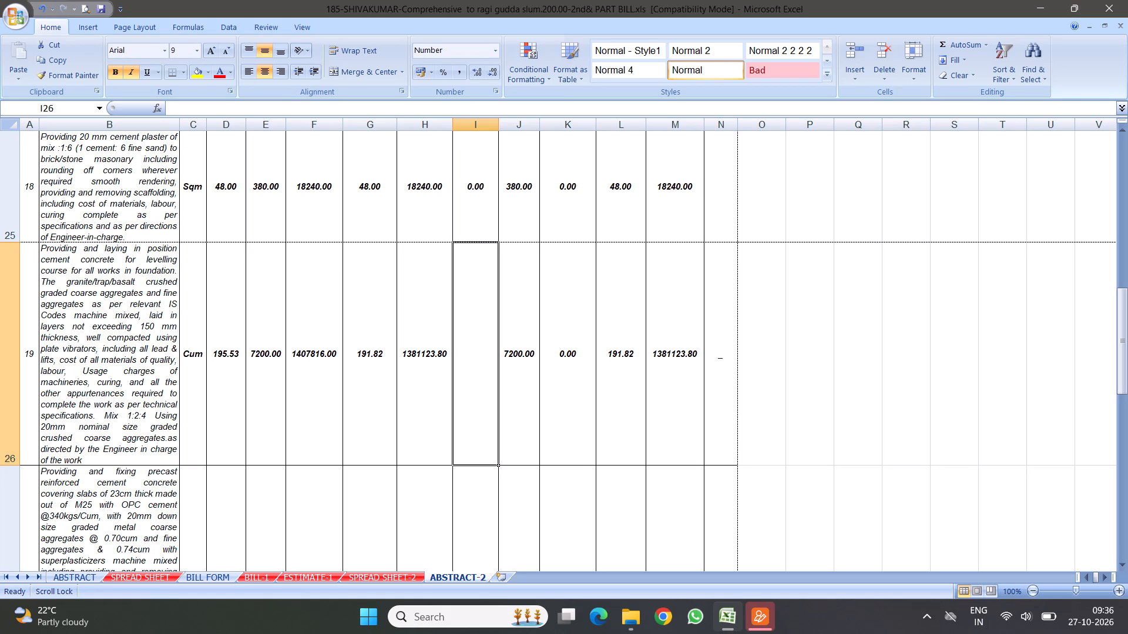
Link item 19's Present Measurement Qty (I26) to its Now to be Paid Qty in SPREAD SHEET-2 (G638).
key("equal")
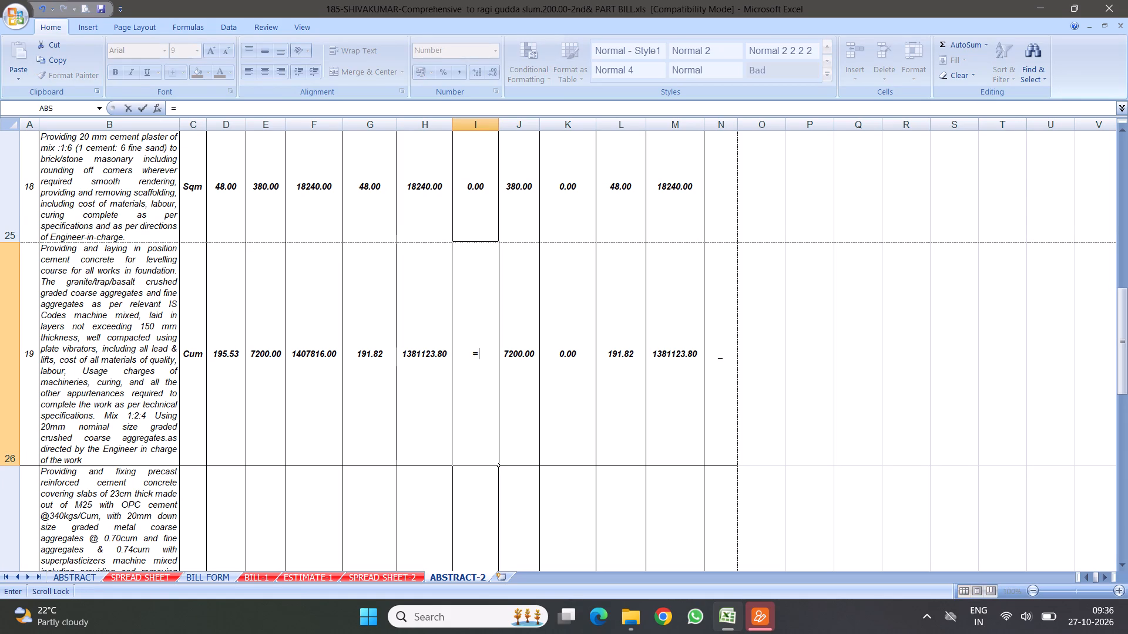
left_click(381, 575)
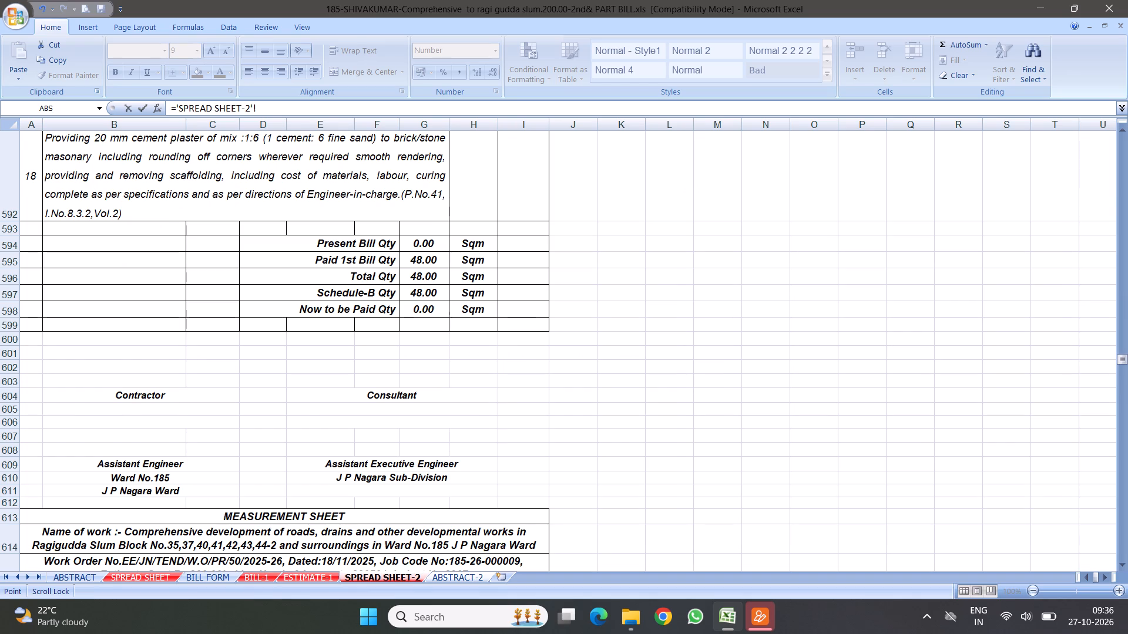
scroll(387, 390, "down", 4)
scroll(487, 465, "down", 4)
scroll(478, 412, "down", 3)
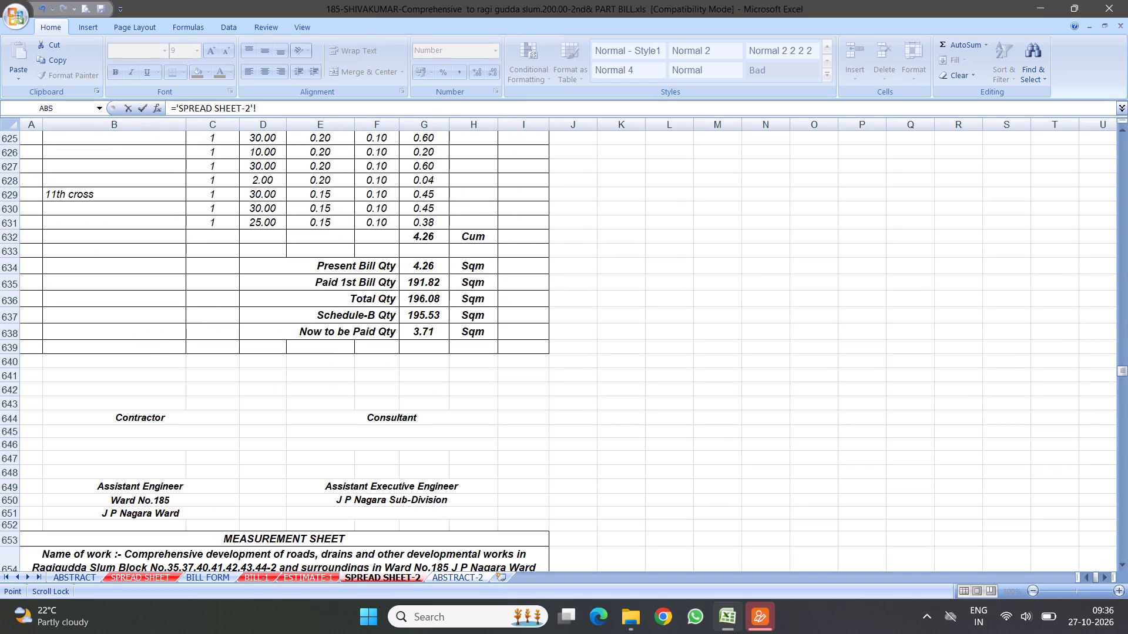
left_click(421, 329)
key("Return")
Search SPREAD SHEET-2 for item 20's measurement entry, the 23 cm precast covering slabs, as the source for I27, leaving I27 unfilled.
key("equal")
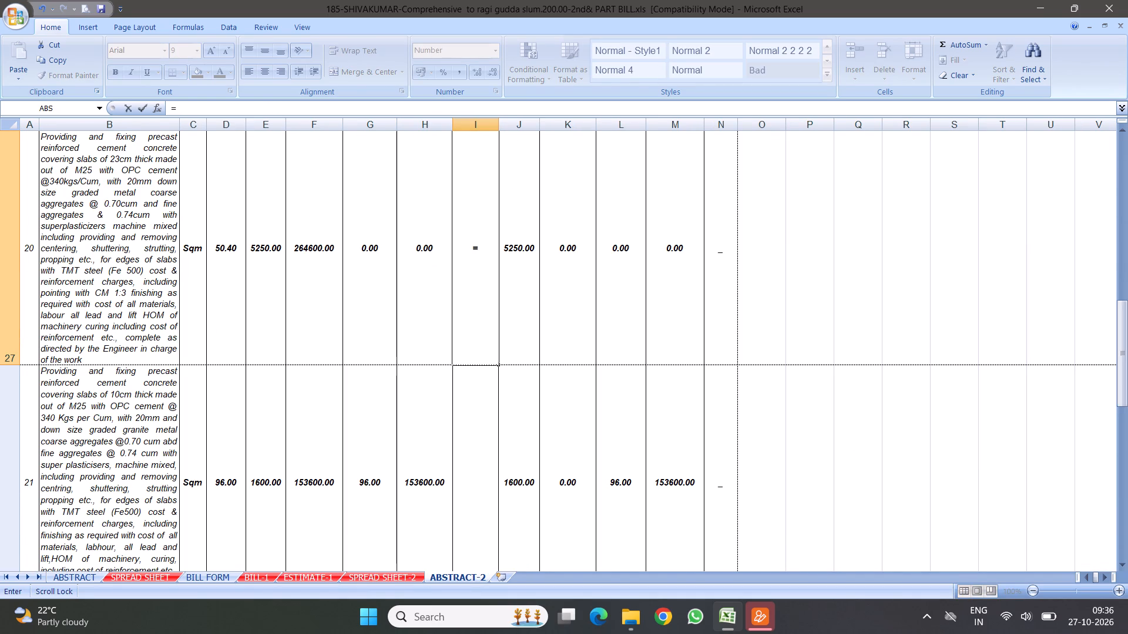
left_click(372, 578)
scroll(549, 432, "down", 4)
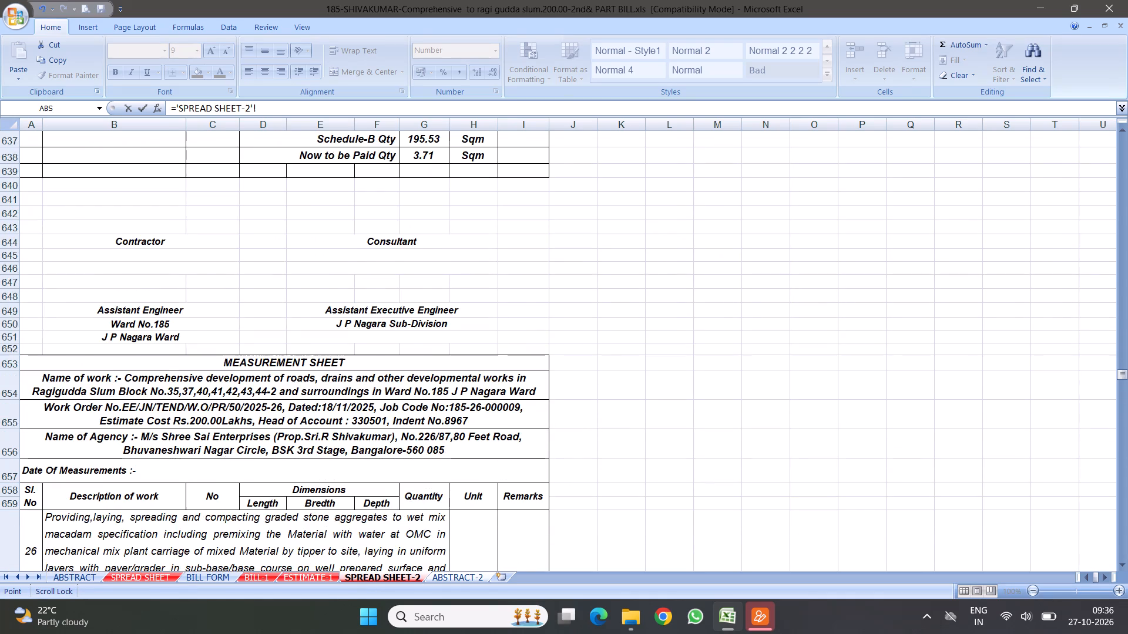
scroll(463, 362, "down", 5)
scroll(417, 342, "down", 15)
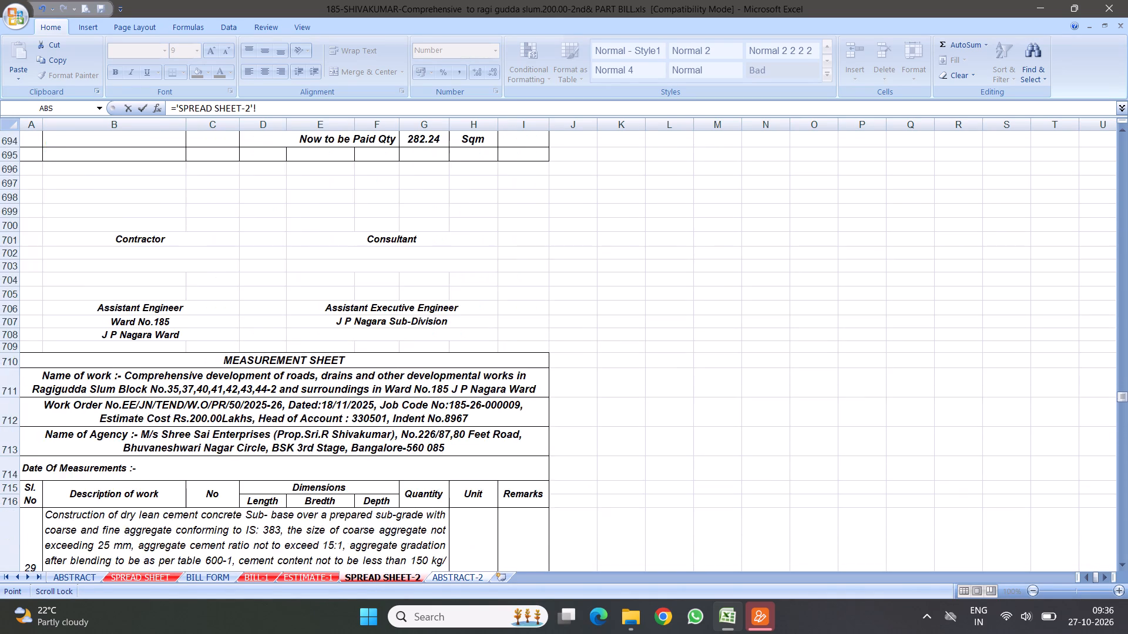
scroll(439, 347, "down", 6)
scroll(462, 335, "down", 18)
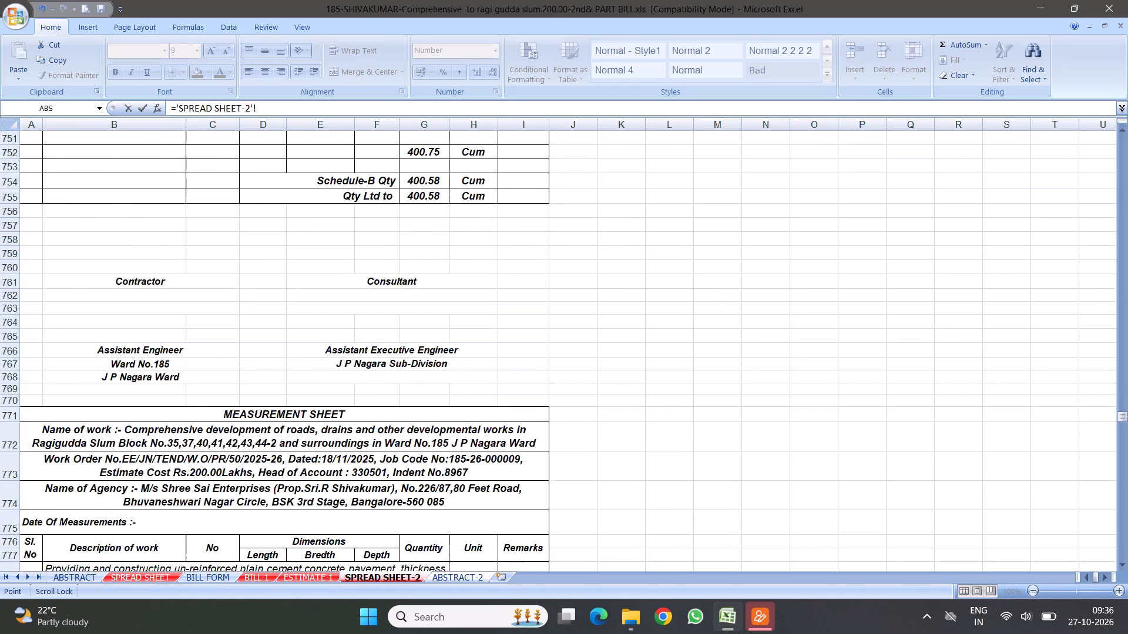
scroll(460, 353, "down", 11)
scroll(512, 323, "down", 10)
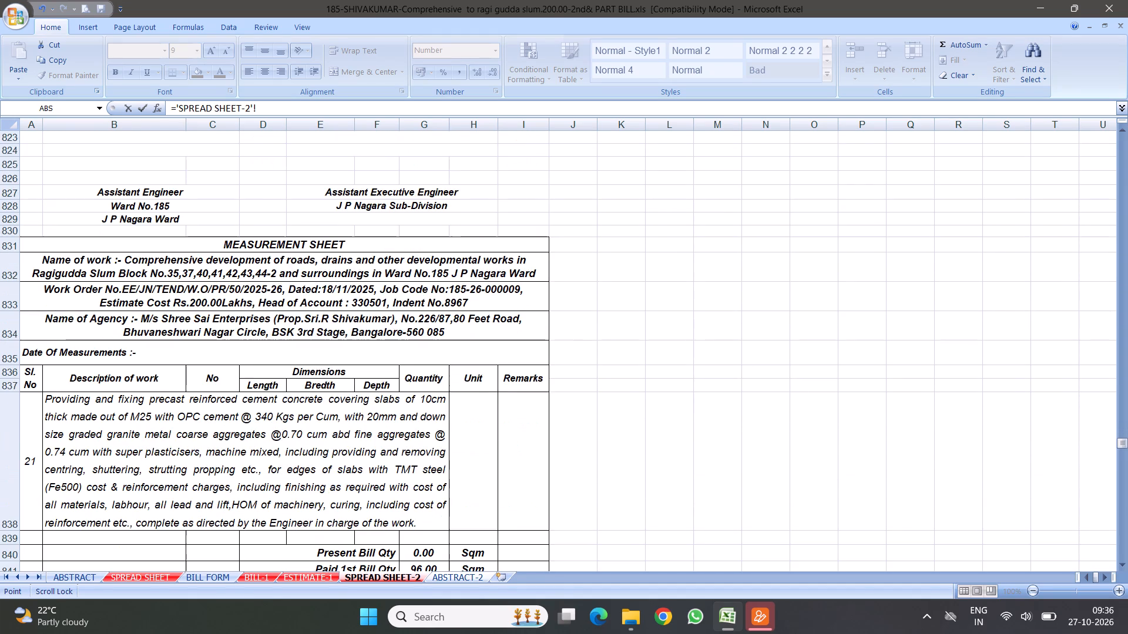
scroll(512, 306, "down", 5)
scroll(506, 293, "up", 13)
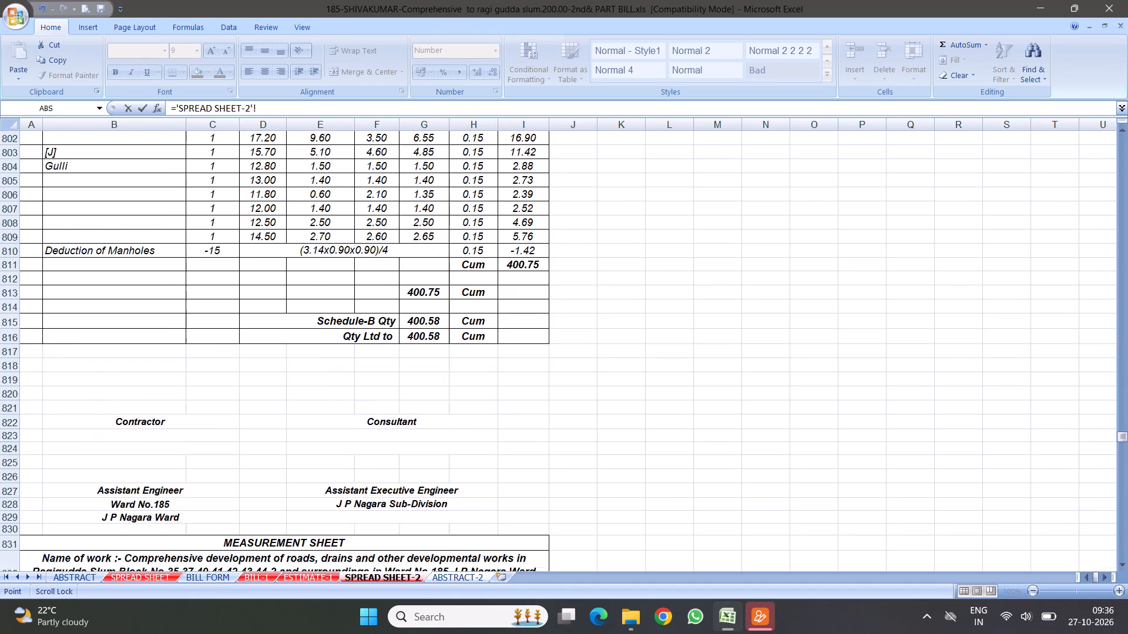
scroll(419, 309, "up", 1)
scroll(454, 325, "down", 14)
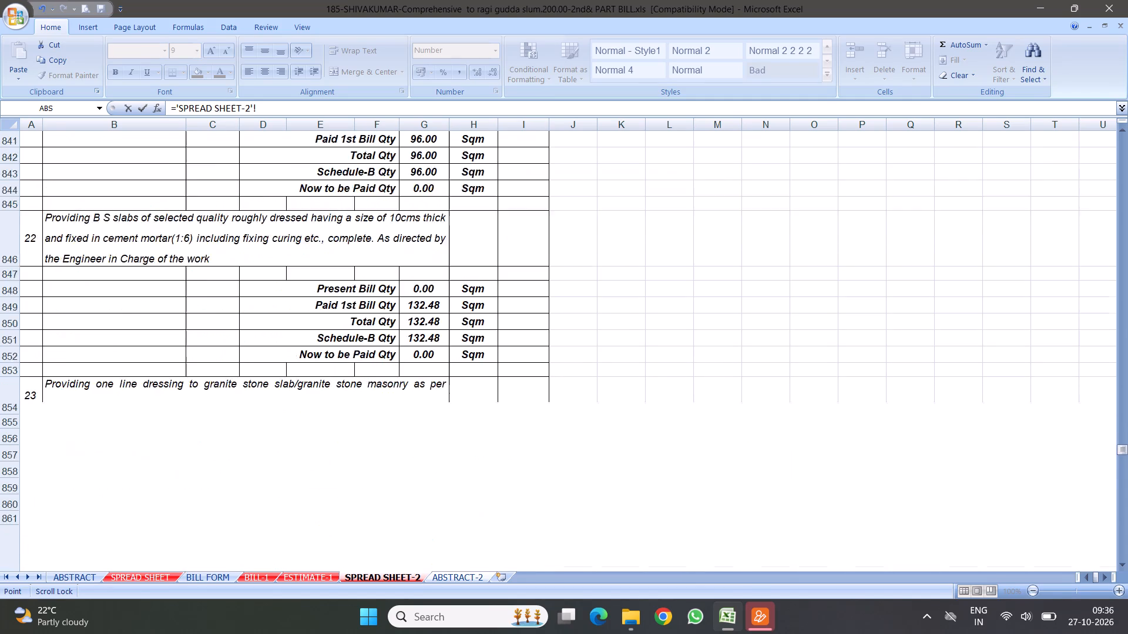
scroll(464, 332, "down", 5)
scroll(445, 276, "down", 3)
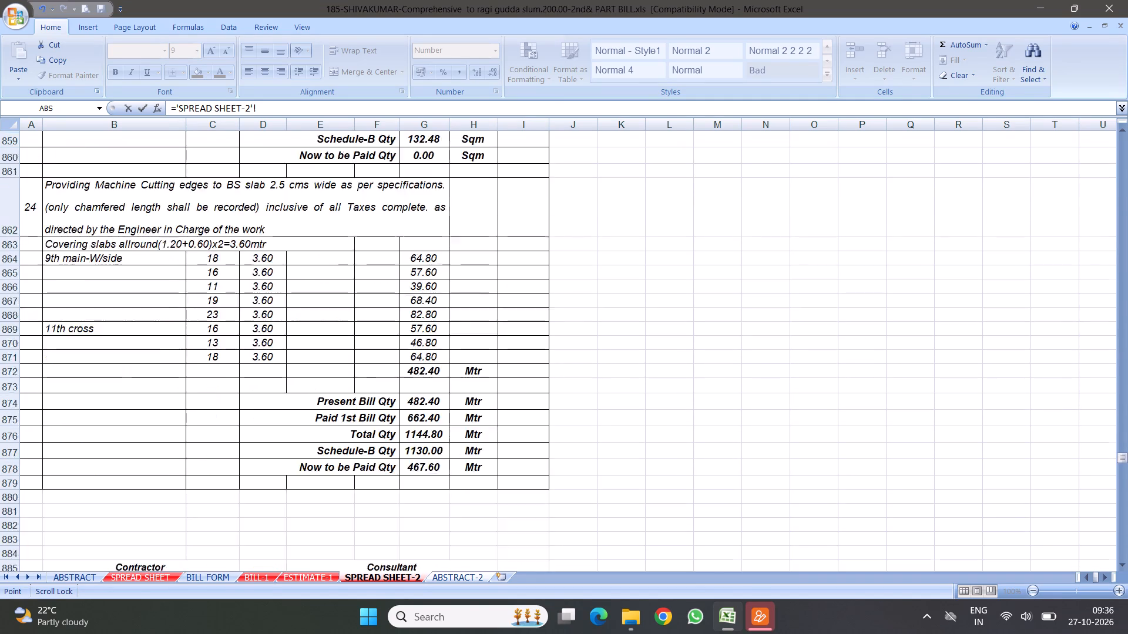
scroll(446, 290, "down", 7)
scroll(386, 311, "down", 5)
scroll(308, 369, "down", 8)
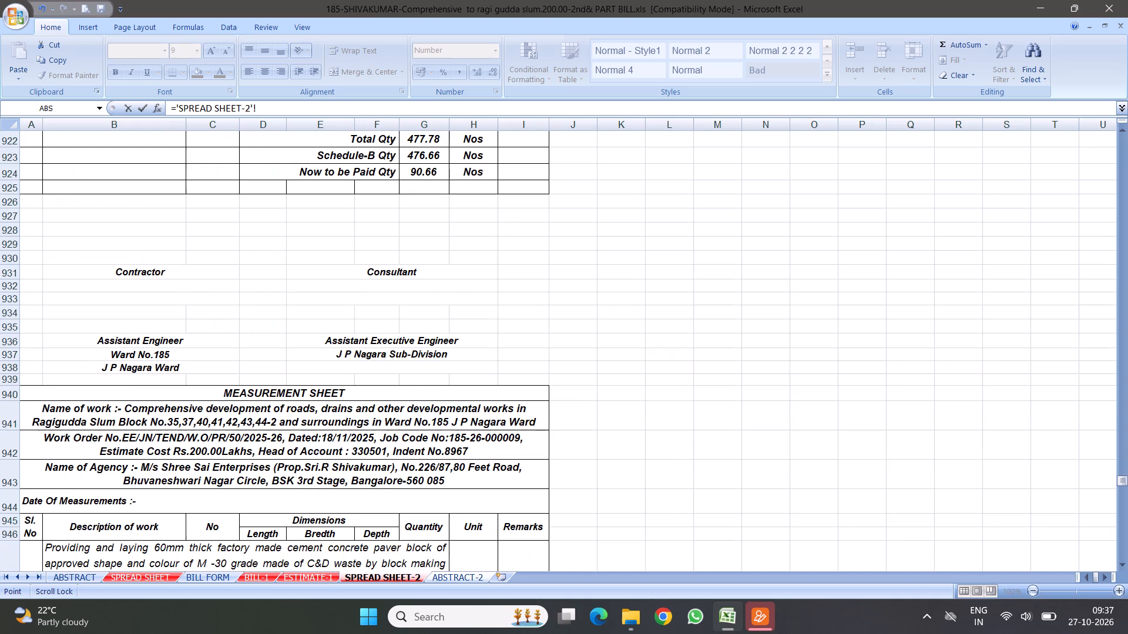
scroll(301, 350, "down", 15)
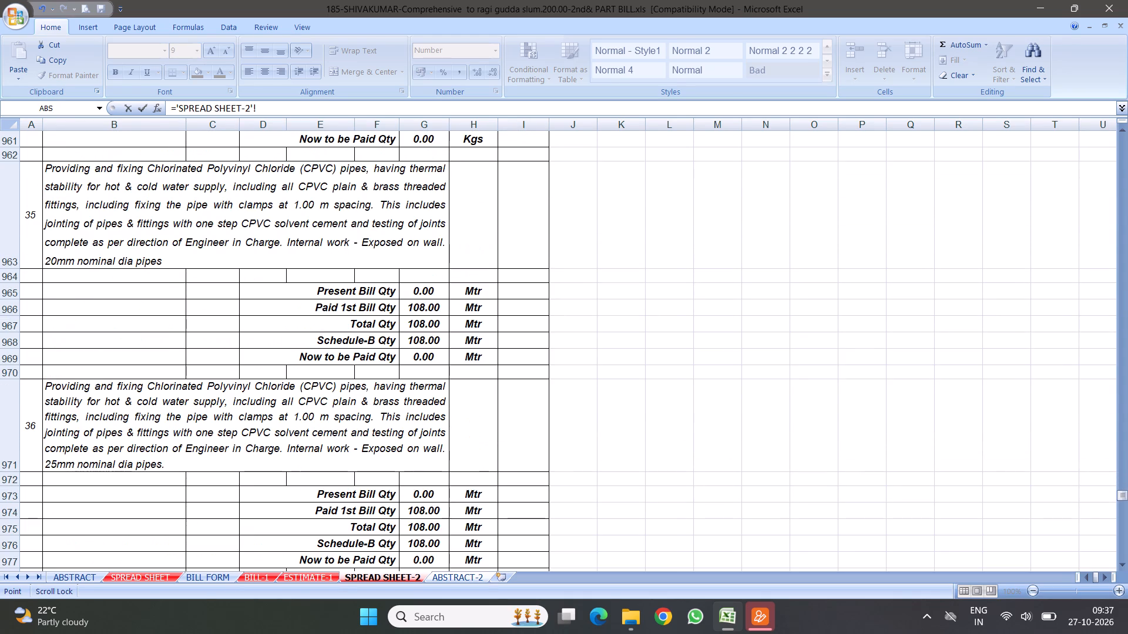
scroll(321, 264, "up", 1)
scroll(327, 268, "down", 19)
scroll(345, 265, "down", 6)
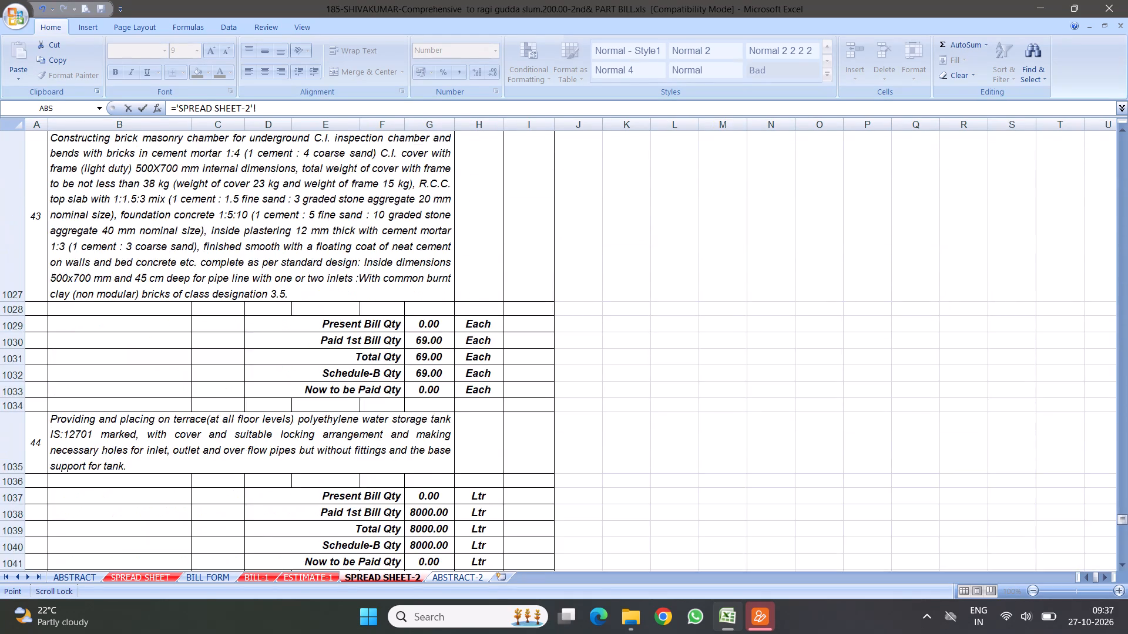
scroll(341, 264, "down", 13)
scroll(335, 262, "down", 15)
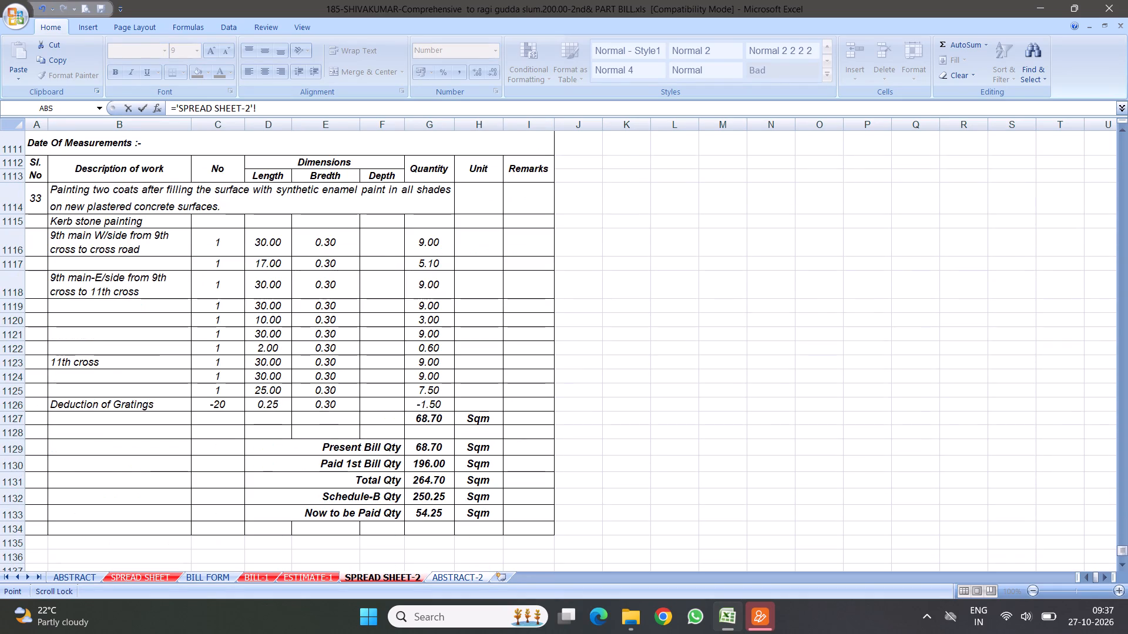
scroll(328, 266, "down", 9)
scroll(326, 264, "up", 11)
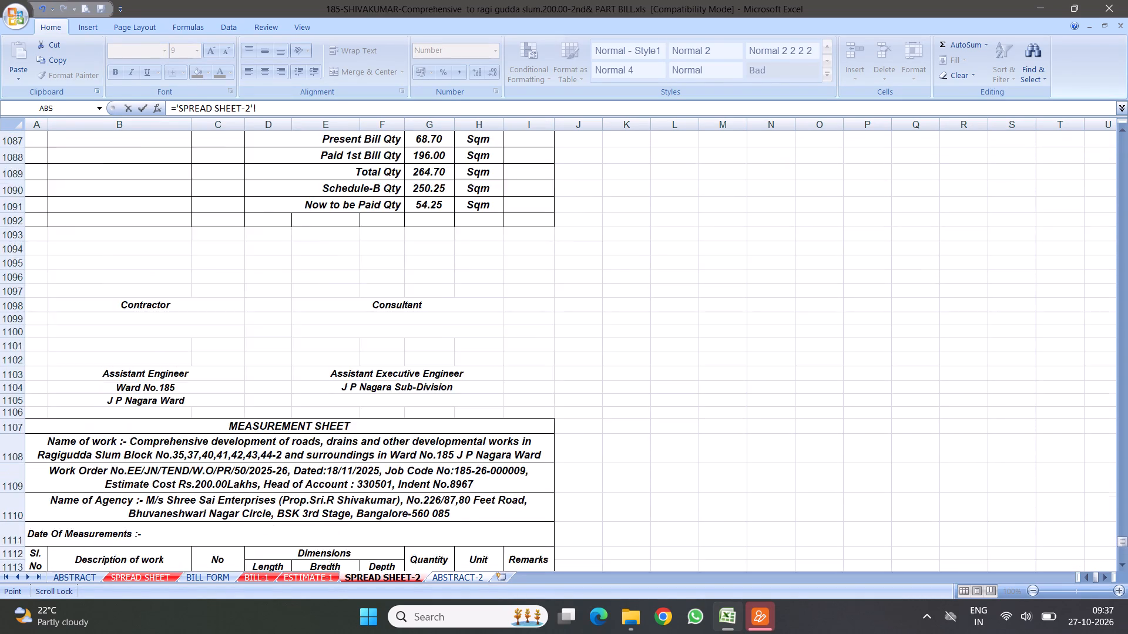
scroll(326, 264, "up", 20)
scroll(326, 264, "up", 7)
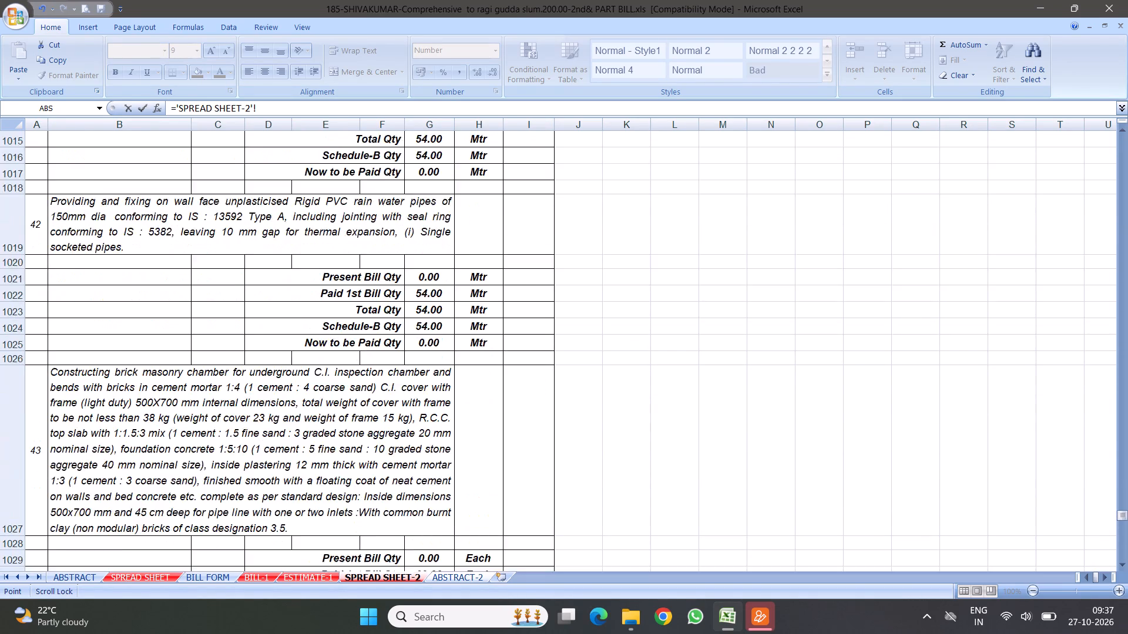
scroll(326, 264, "up", 15)
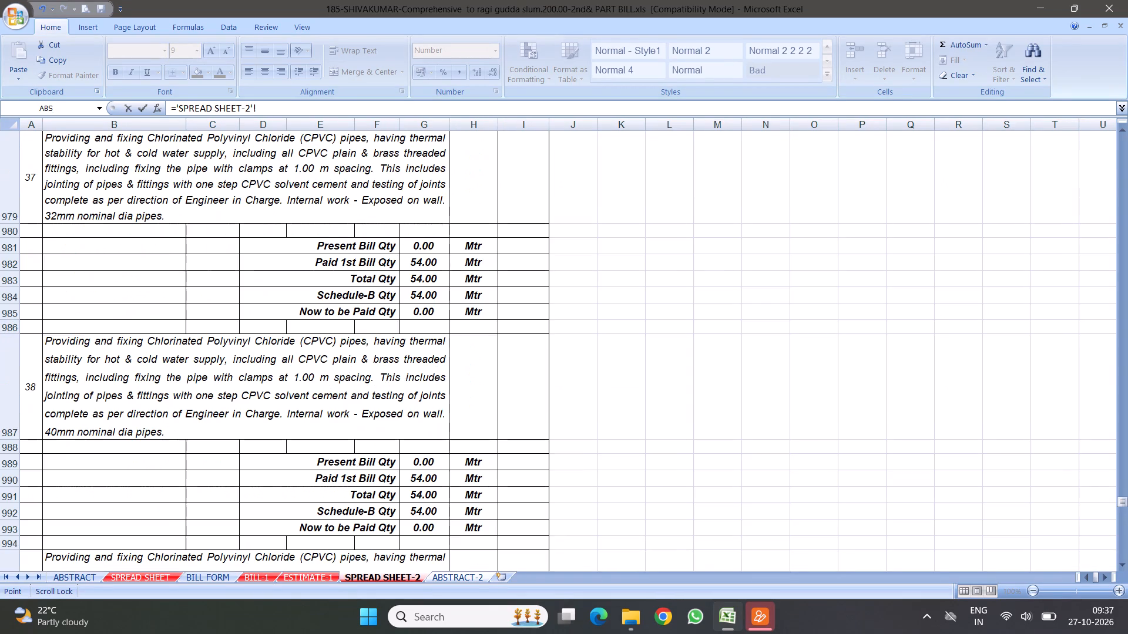
key("Escape")
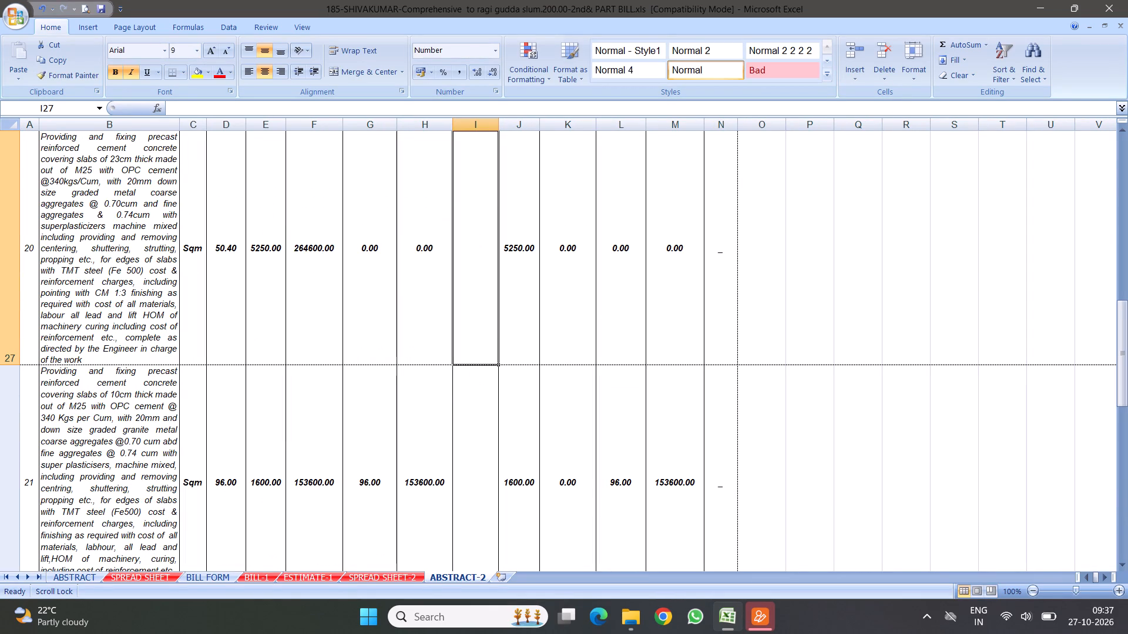
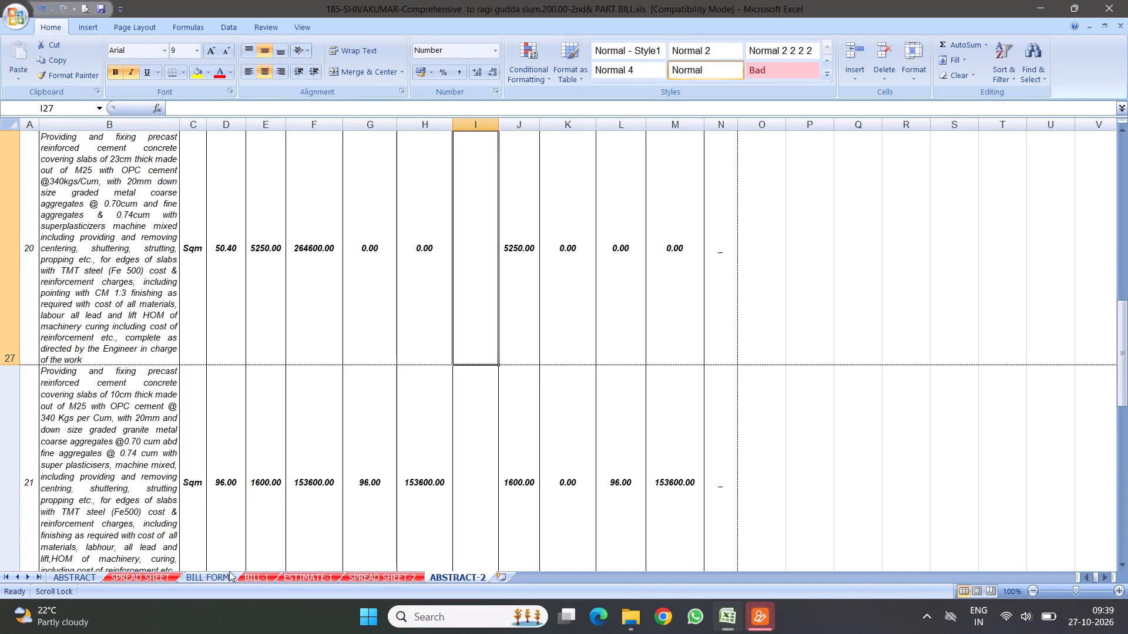
Look through SPREAD SHEET-2's measurement sheets around items 12 to 19 for an item 20 entry.
left_click(379, 578)
scroll(312, 339, "up", 5)
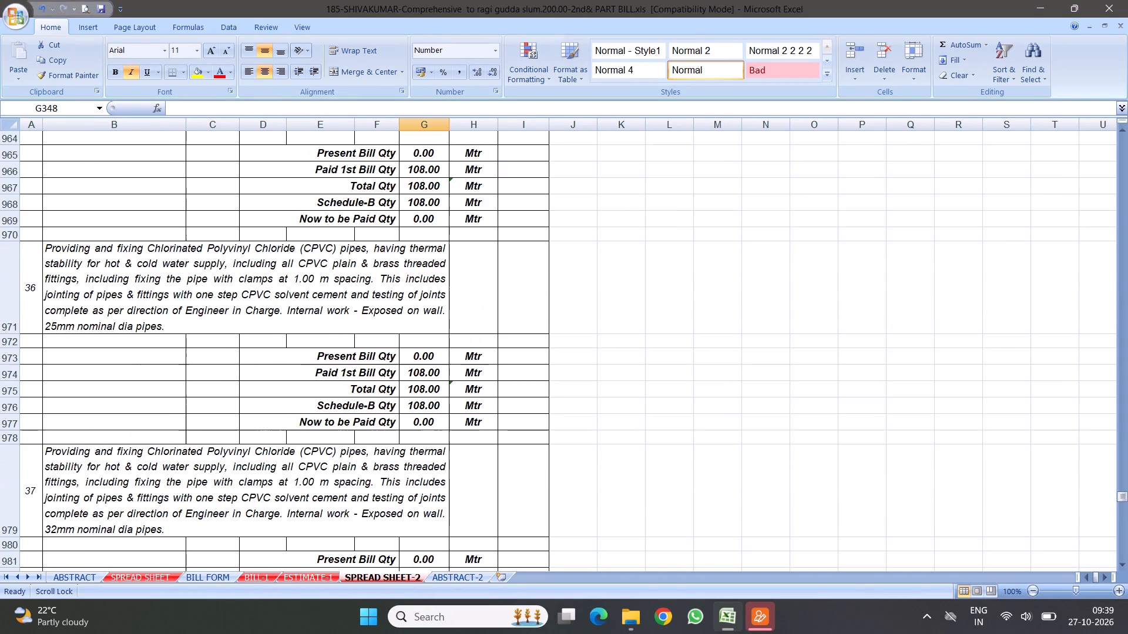
scroll(484, 390, "up", 3)
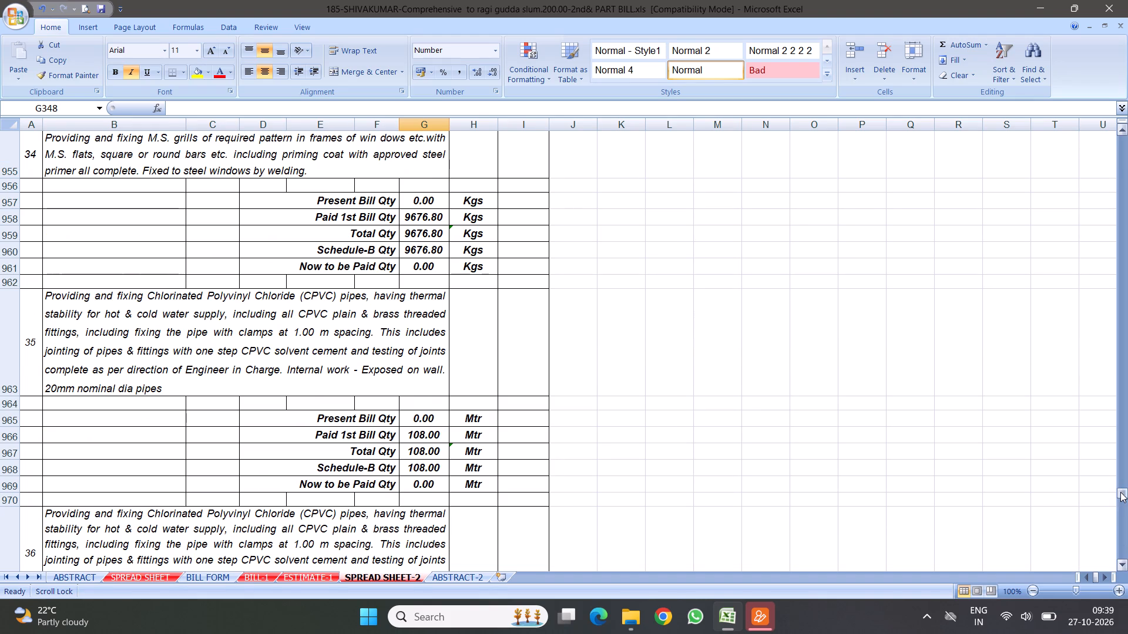
left_click_drag(1120, 492, 1127, 283)
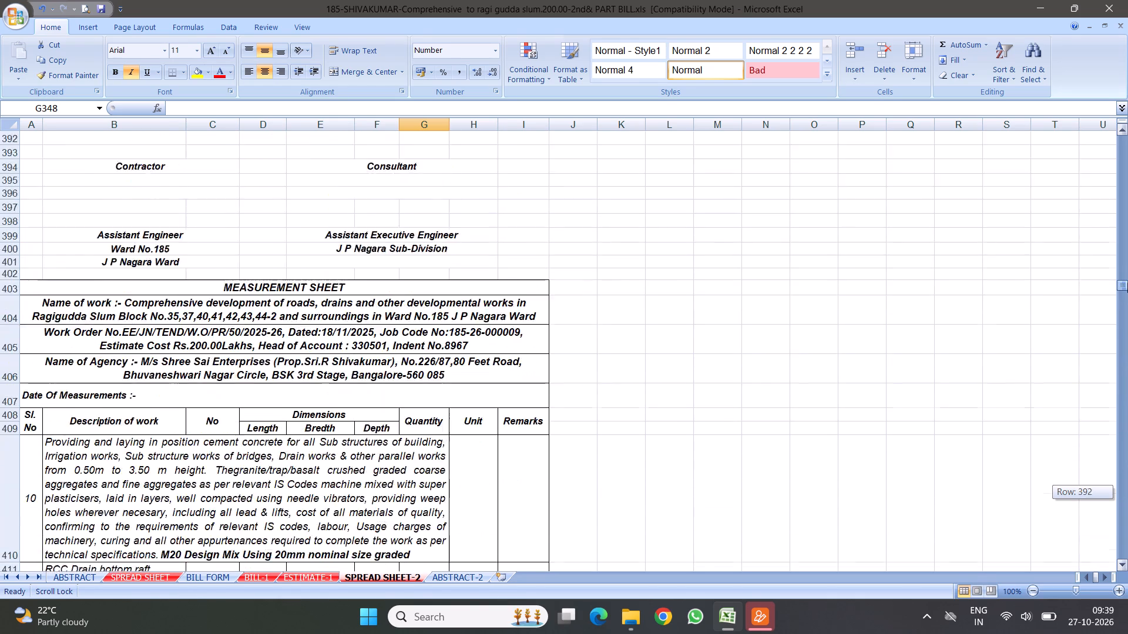
left_click_drag(1127, 283, 1127, 310)
scroll(445, 409, "down", 4)
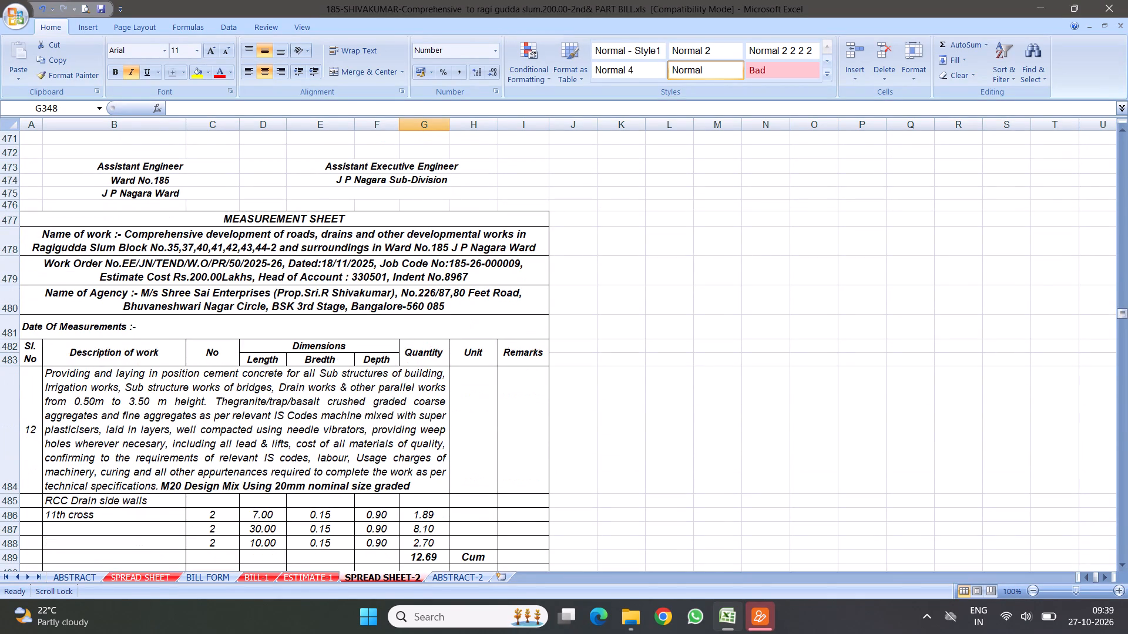
scroll(423, 436, "down", 3)
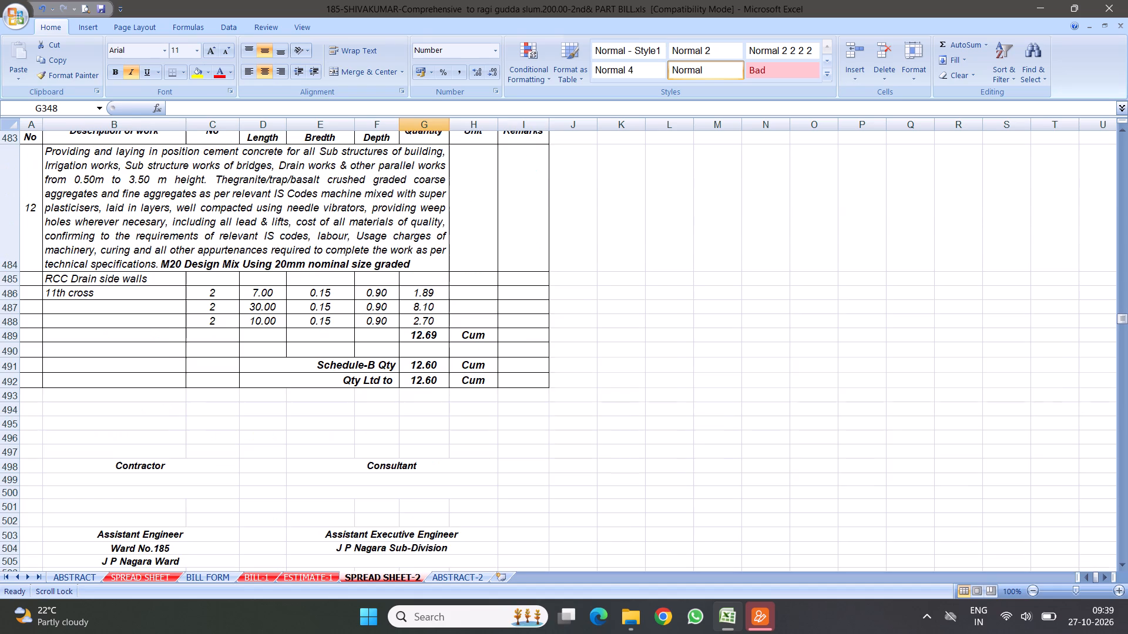
scroll(407, 414, "down", 5)
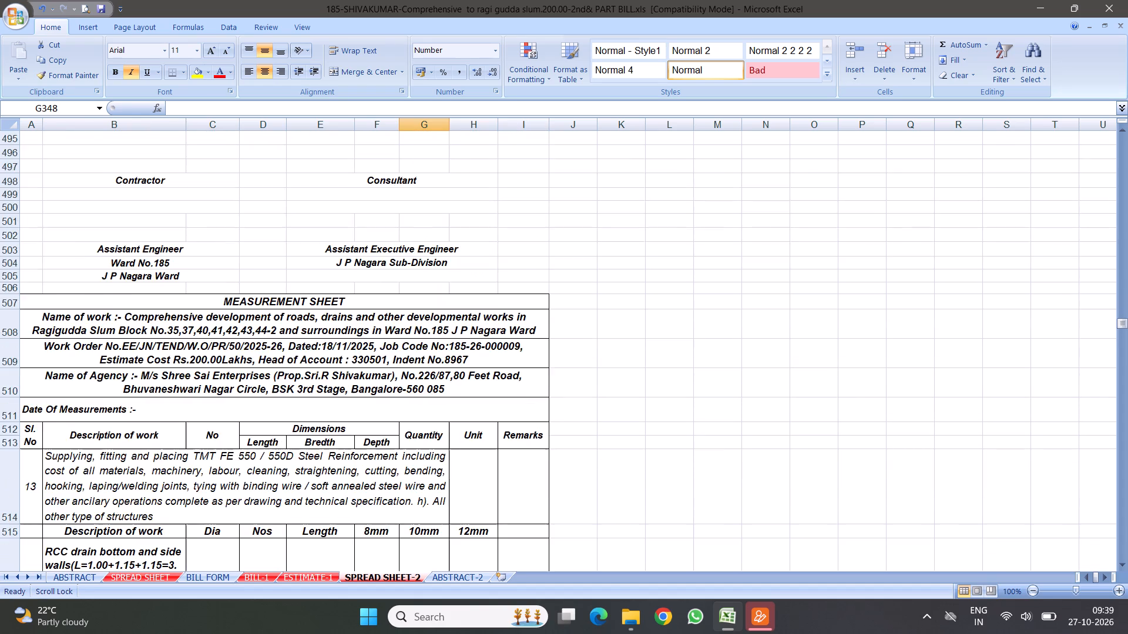
scroll(334, 395, "down", 16)
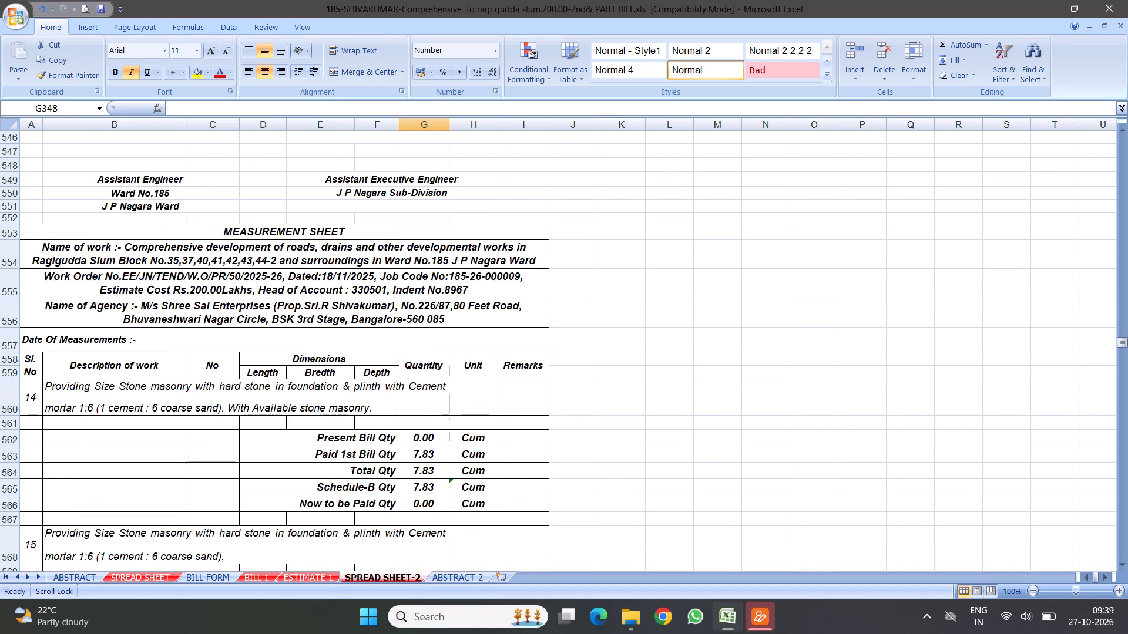
scroll(330, 380, "down", 19)
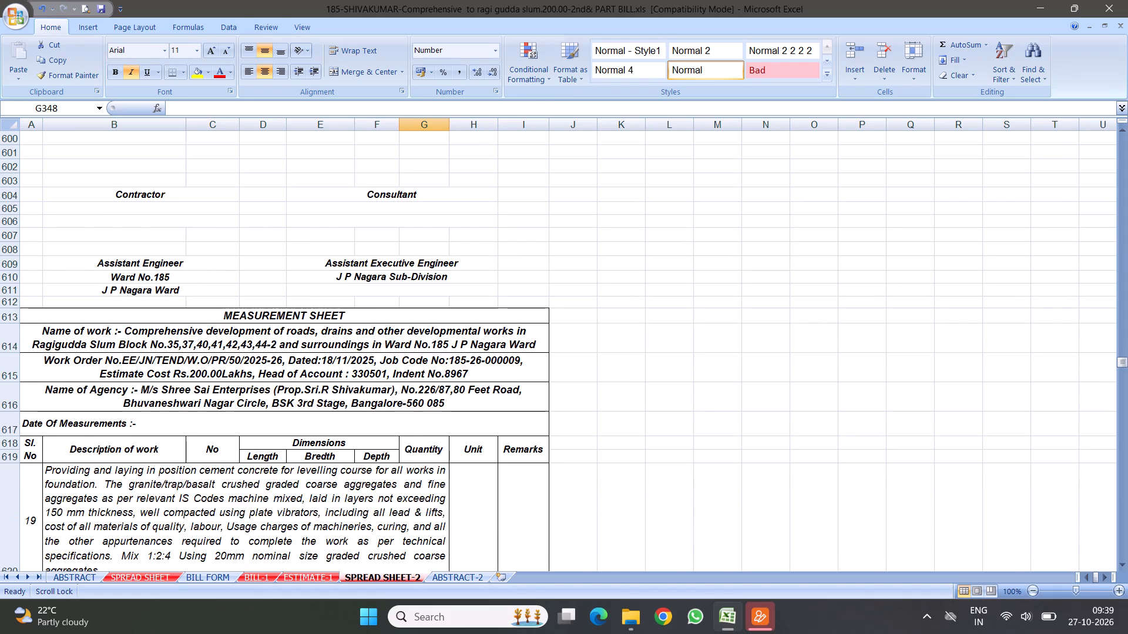
scroll(343, 364, "down", 5)
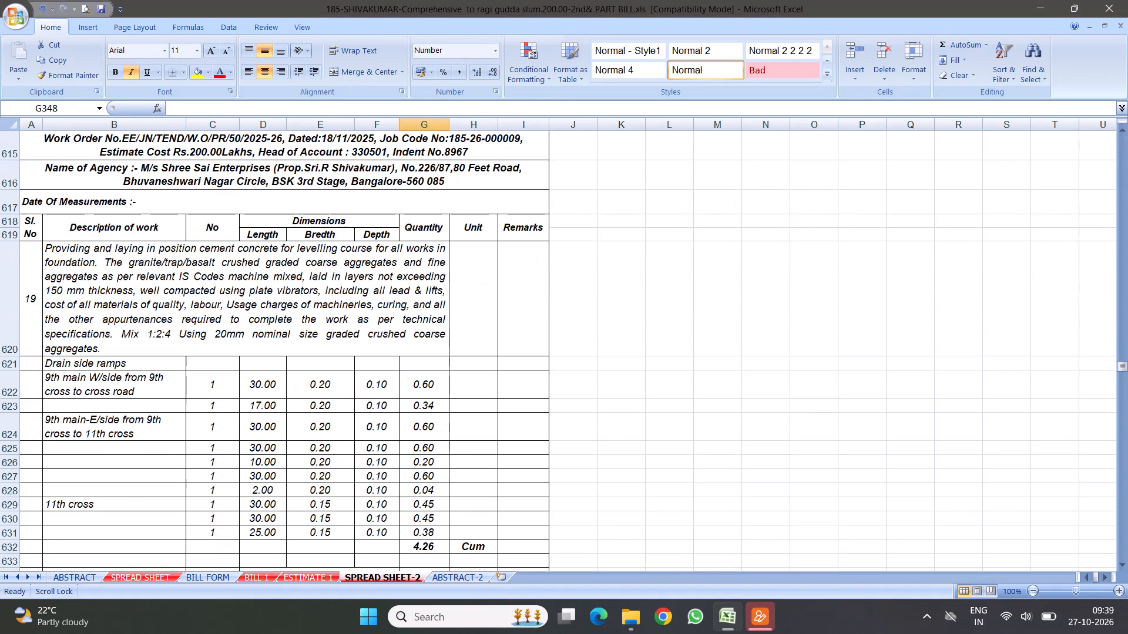
scroll(337, 326, "down", 5)
scroll(382, 293, "up", 3)
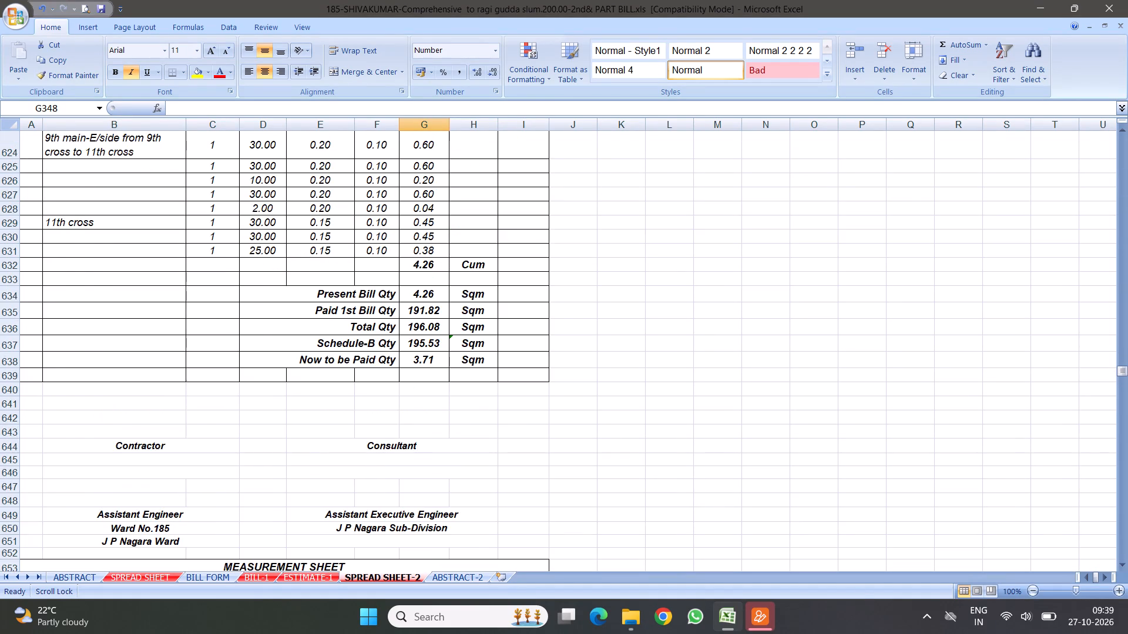
scroll(224, 324, "up", 3)
scroll(314, 296, "up", 2)
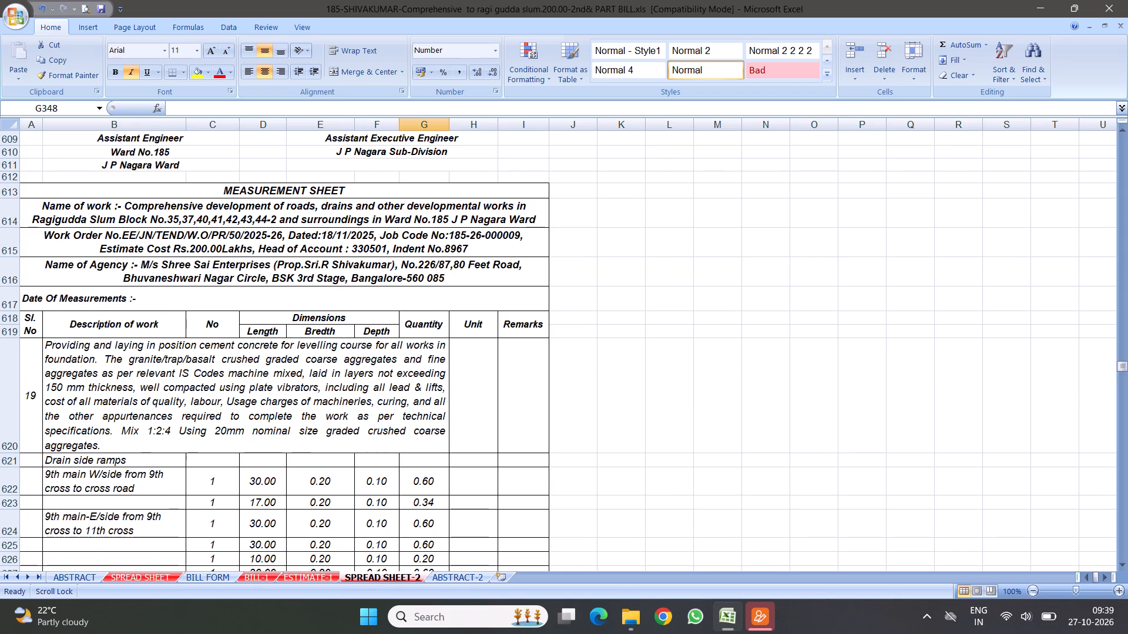
Duplicate item 19's whole measurement sheet, rows 613 to 652, by inserting the copied rows at row 653, above item 26's sheet.
left_click_drag(12, 231, 73, 619)
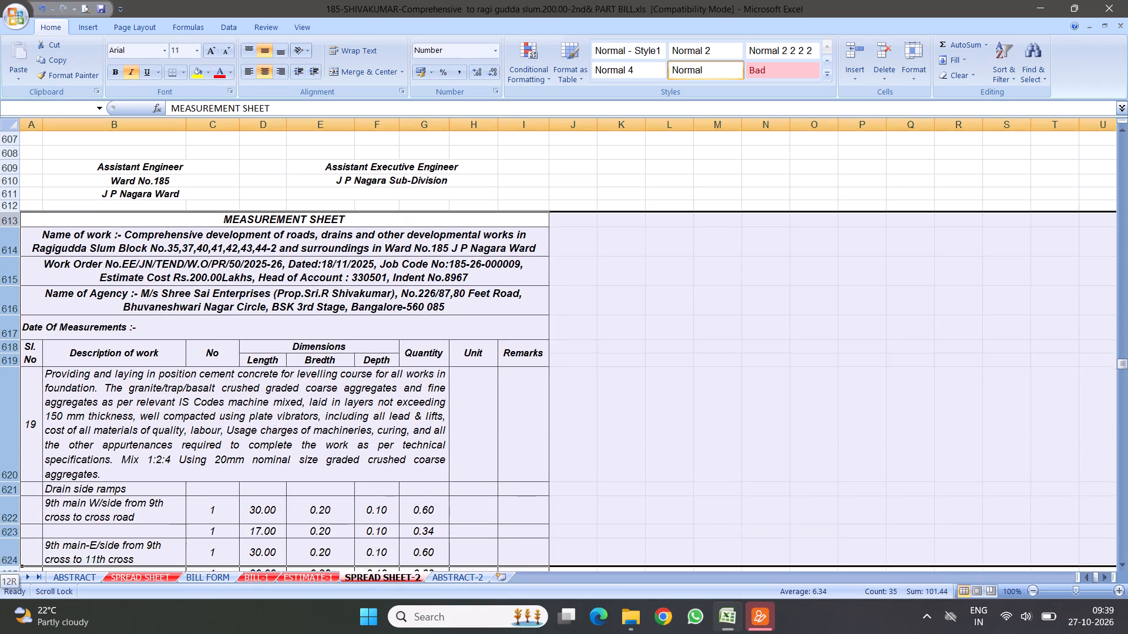
left_click_drag(73, 619, 197, 70)
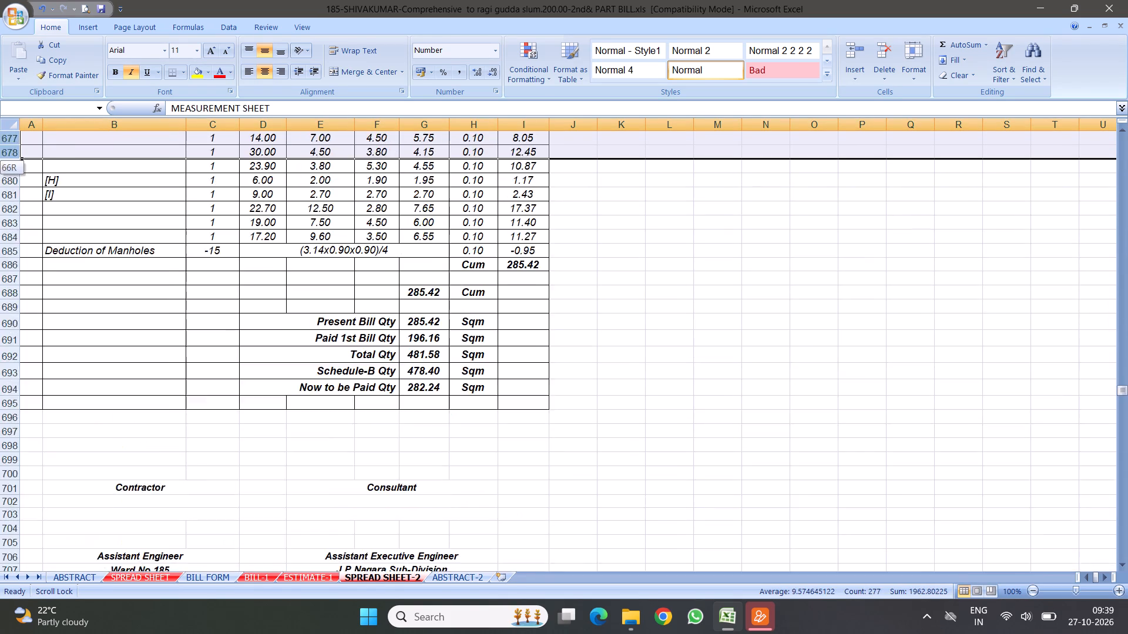
left_click_drag(197, 70, 229, 258)
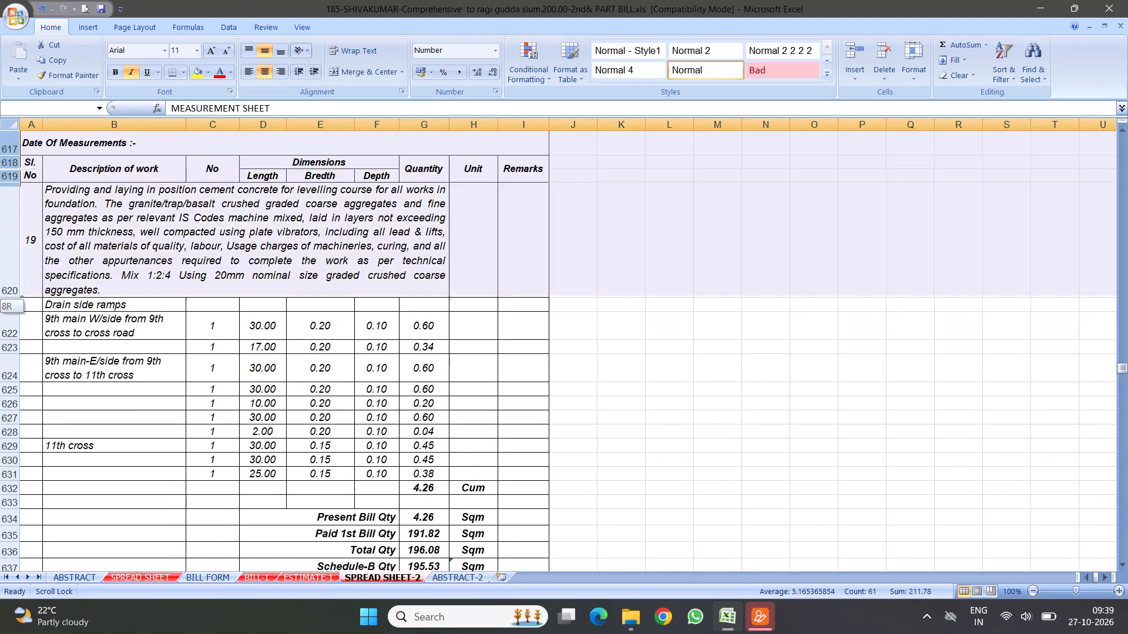
left_click_drag(229, 258, 347, 152)
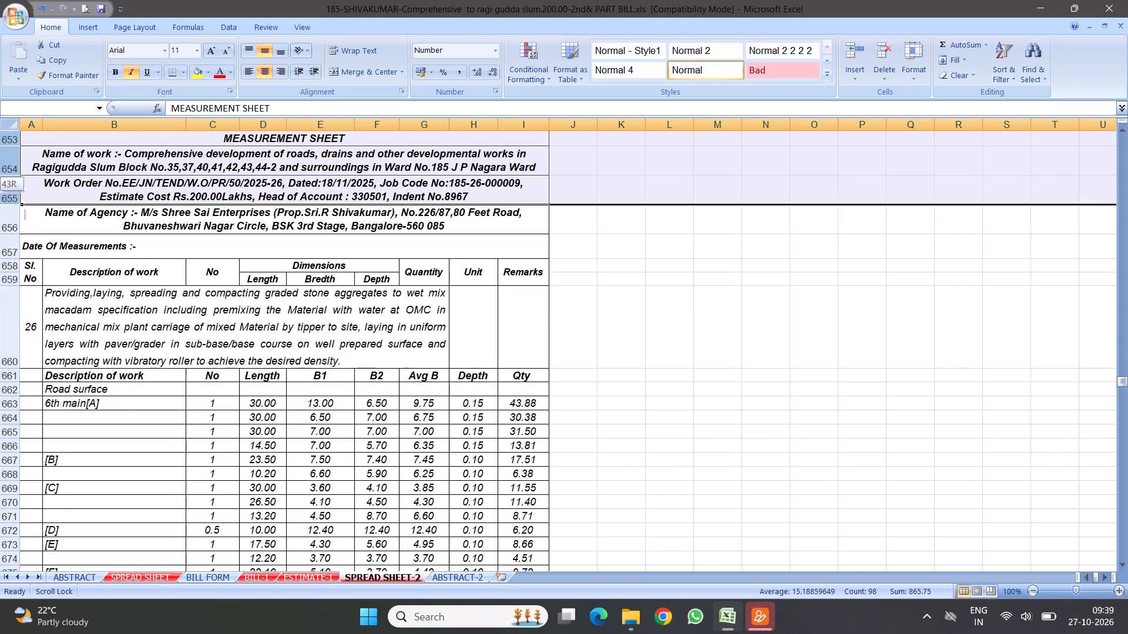
left_click_drag(347, 152, 351, 230)
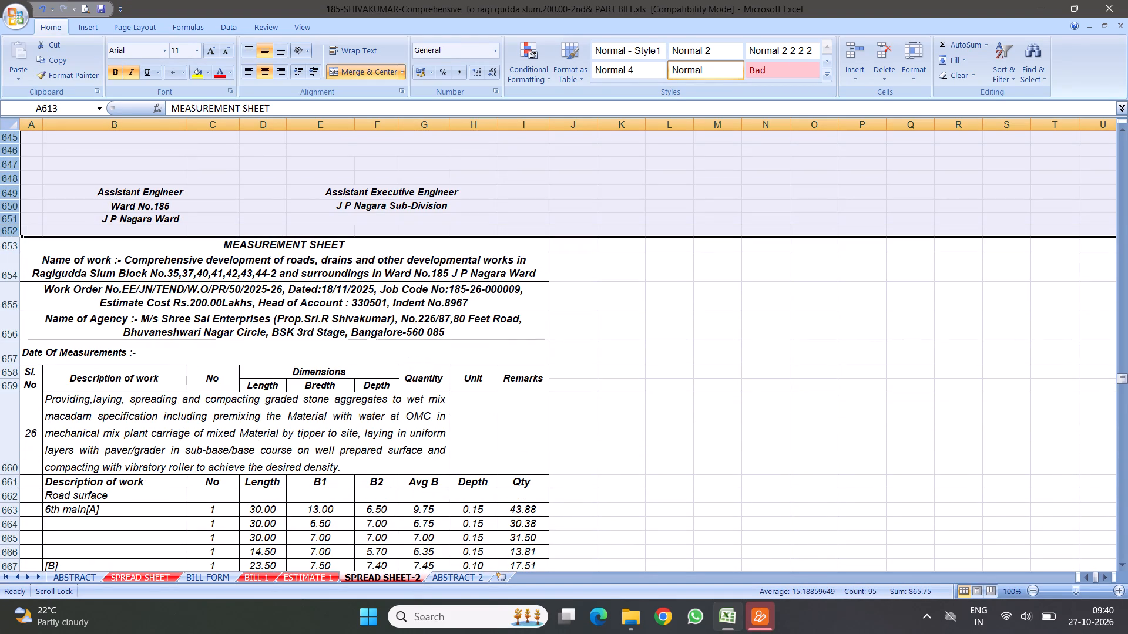
right_click(177, 193)
left_click(208, 221)
scroll(300, 319, "down", 6)
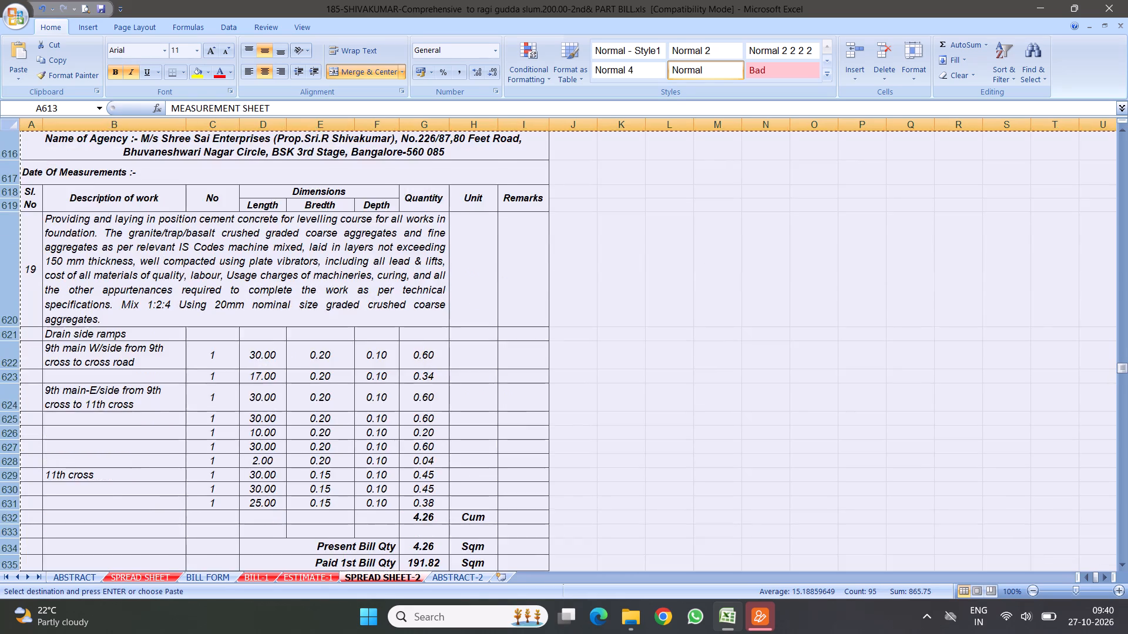
scroll(227, 274, "down", 8)
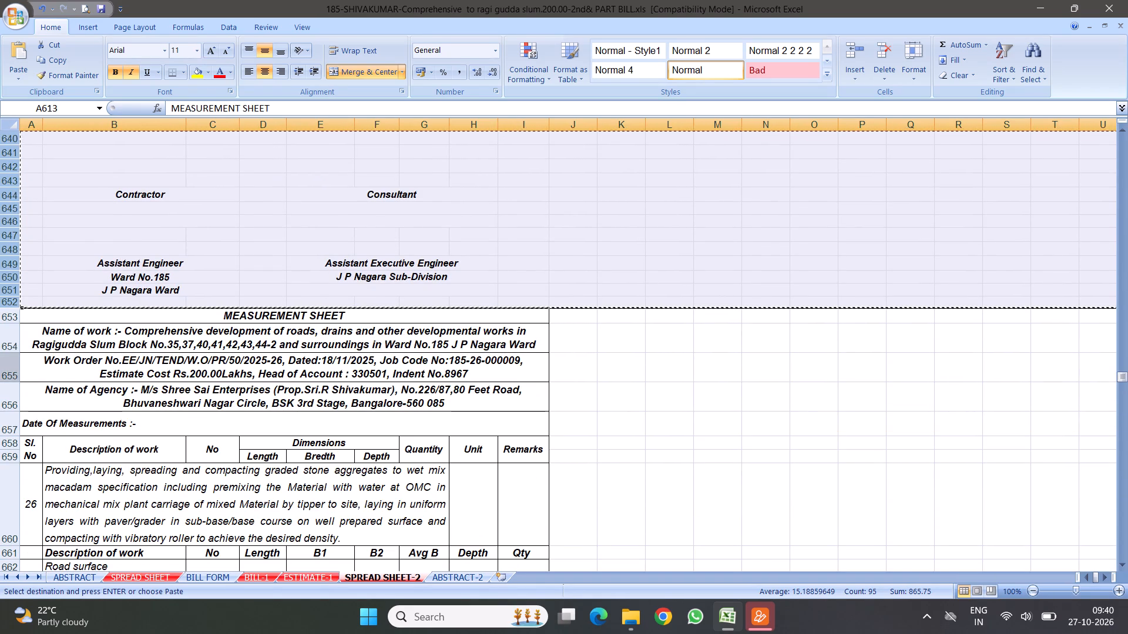
left_click(9, 315)
right_click(9, 315)
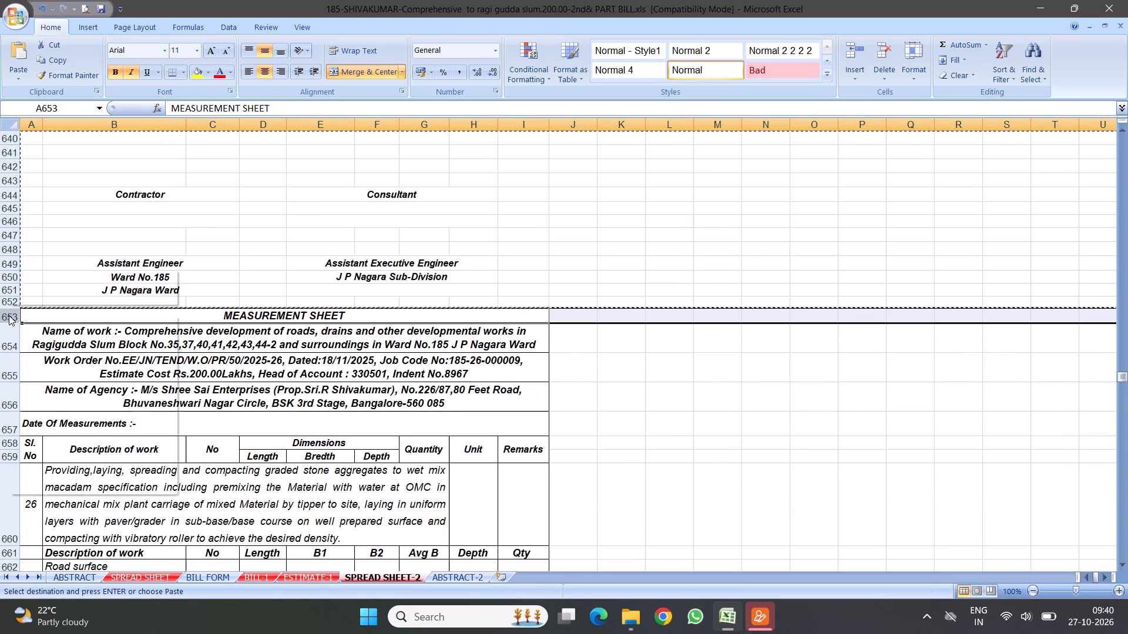
left_click(86, 391)
Change the duplicated sheet's Sl. No in A660 to 20.
scroll(291, 357, "down", 4)
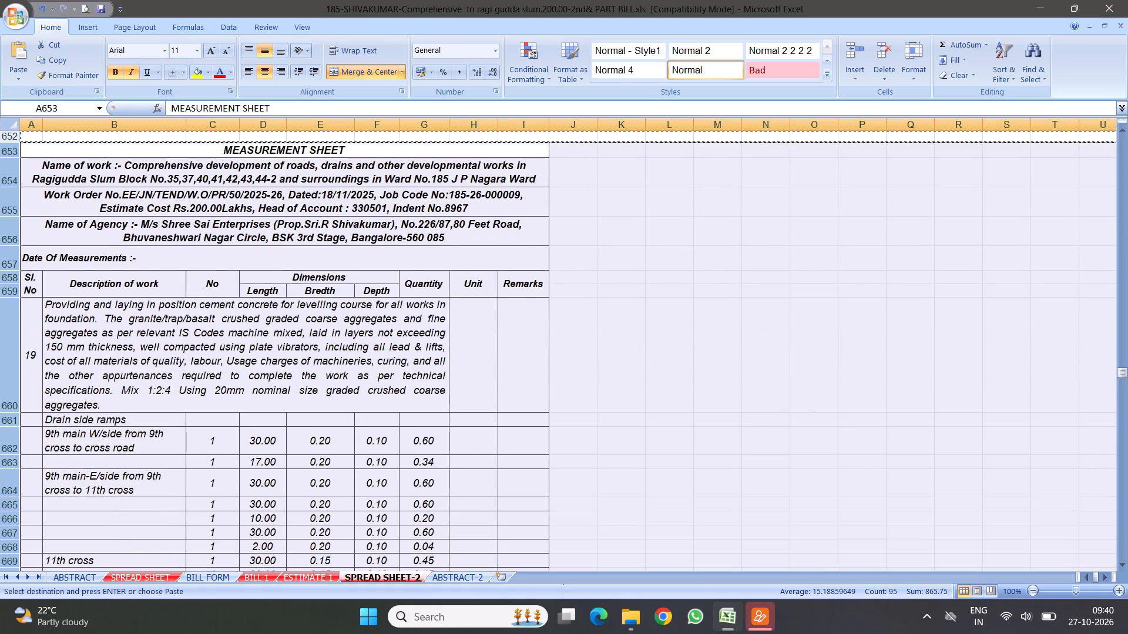
left_click(33, 333)
key("2")
key("0")
Replace the description in B660 with item 20's 23 cm precast covering slab description copied from ABSTRACT-2's B27.
left_click(117, 354)
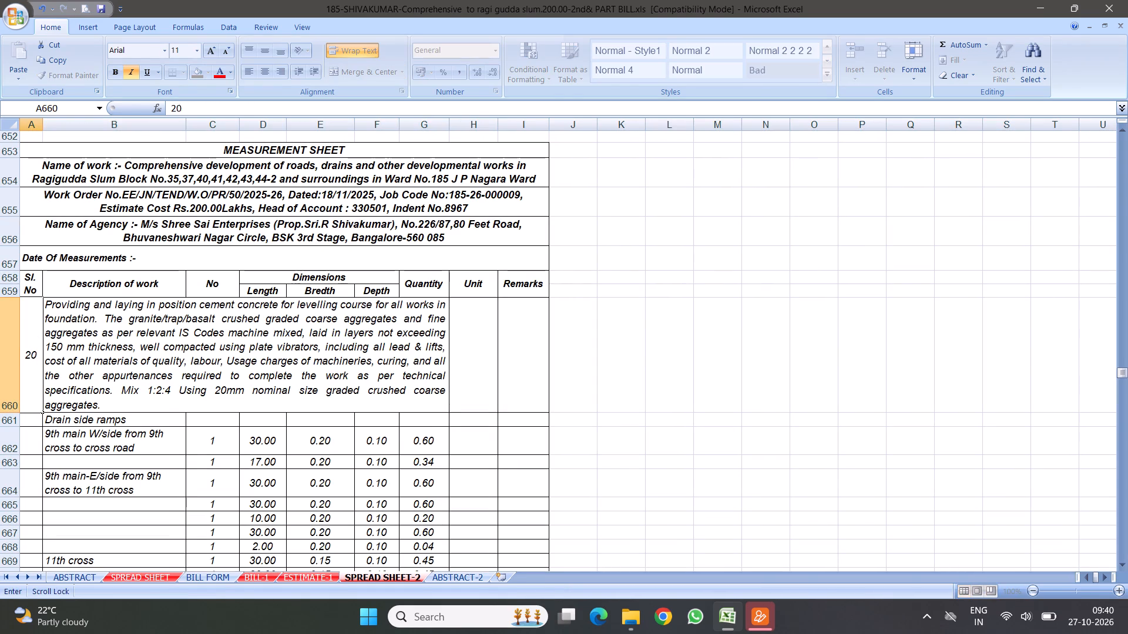
key("Delete")
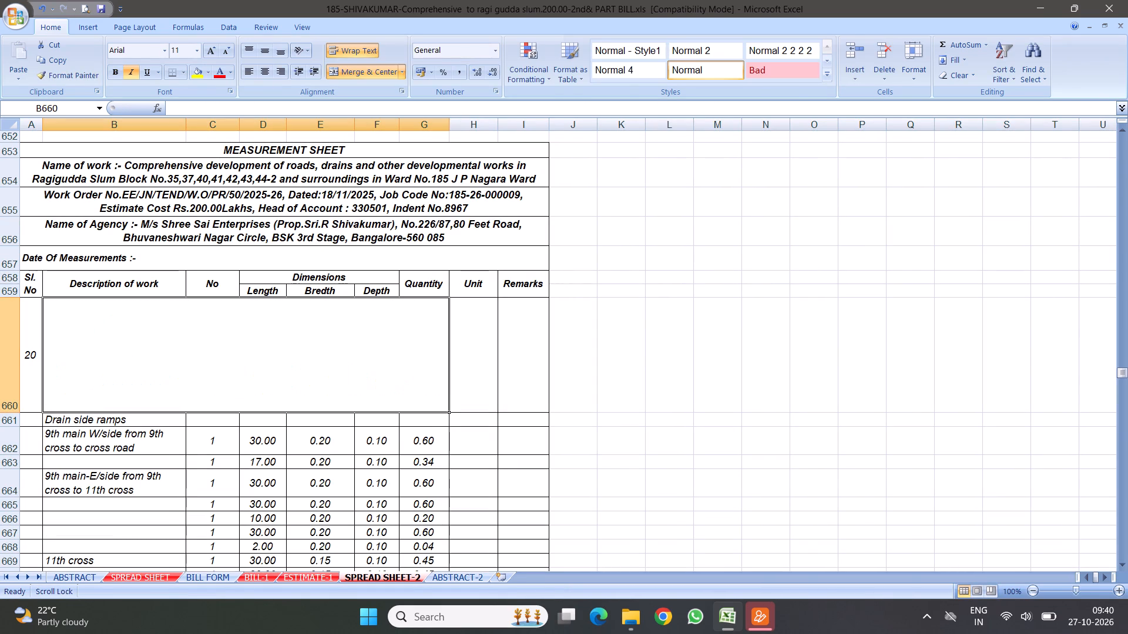
left_click(444, 579)
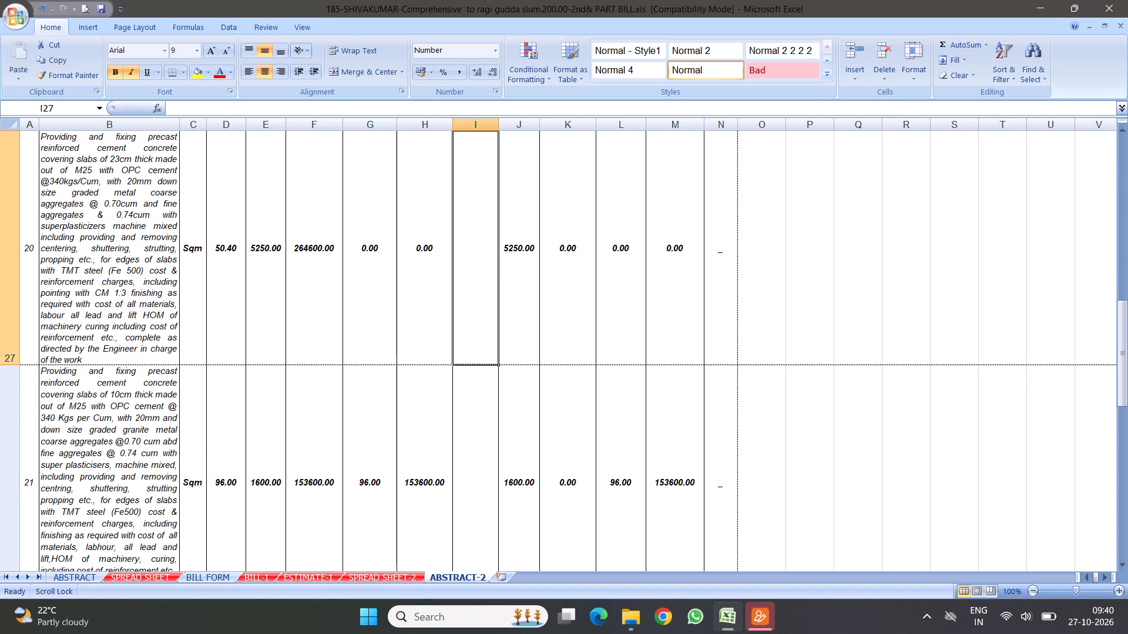
left_click(126, 211)
right_click(126, 211)
left_click(155, 233)
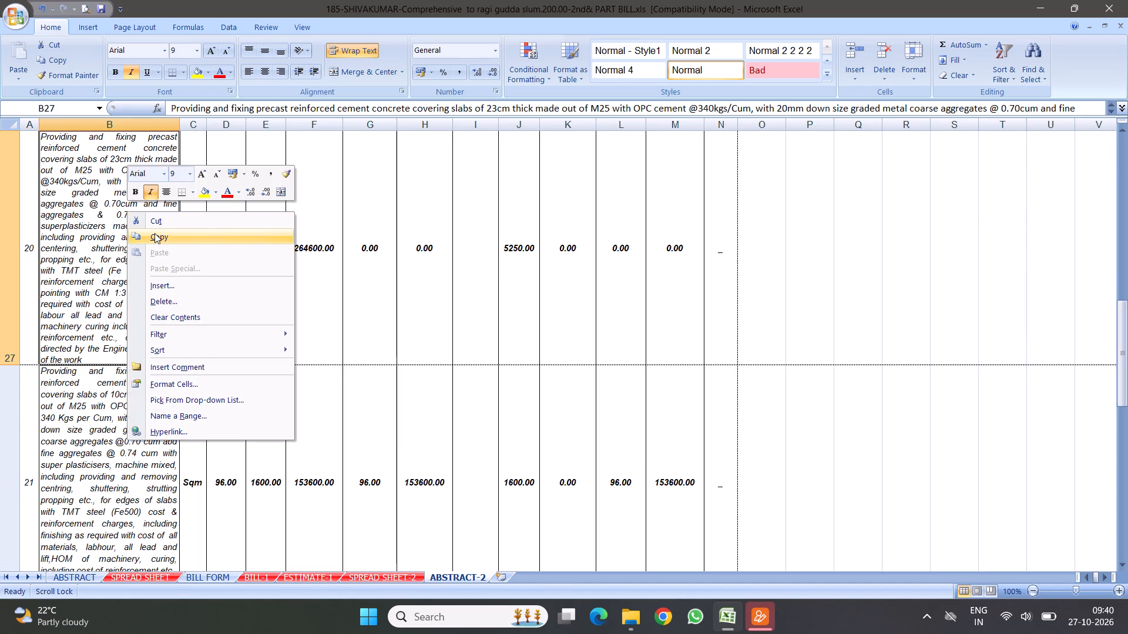
left_click(399, 575)
right_click(99, 323)
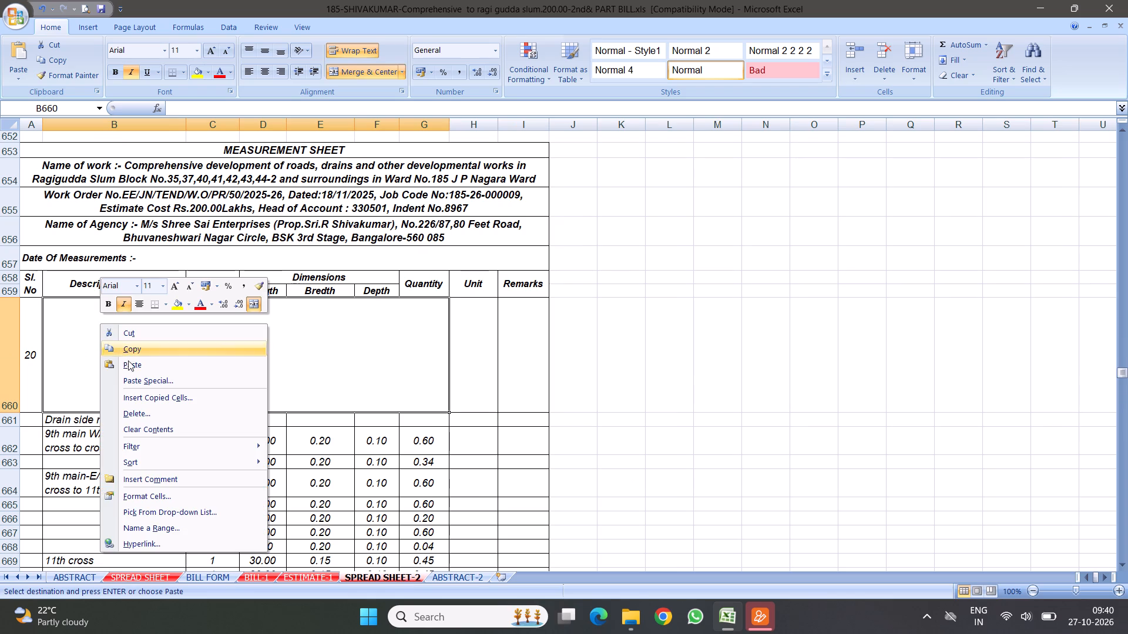
left_click(137, 365)
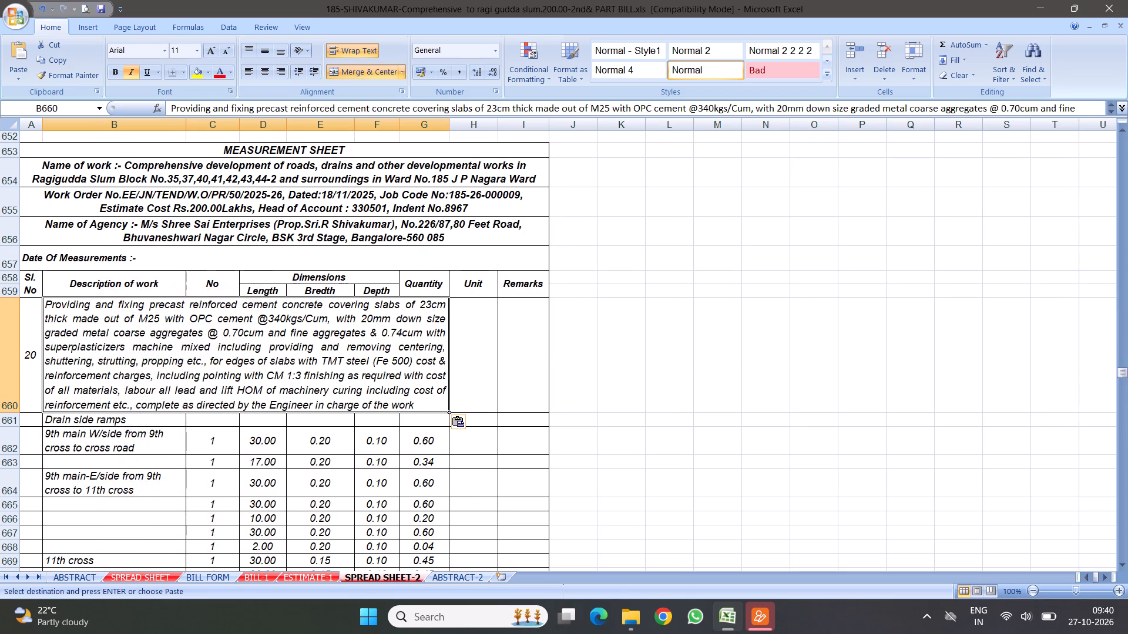
Examine the duplicated item 20 sheet's measurement rows, quantity summary and signature block down to item 26's sheet.
scroll(233, 412, "down", 4)
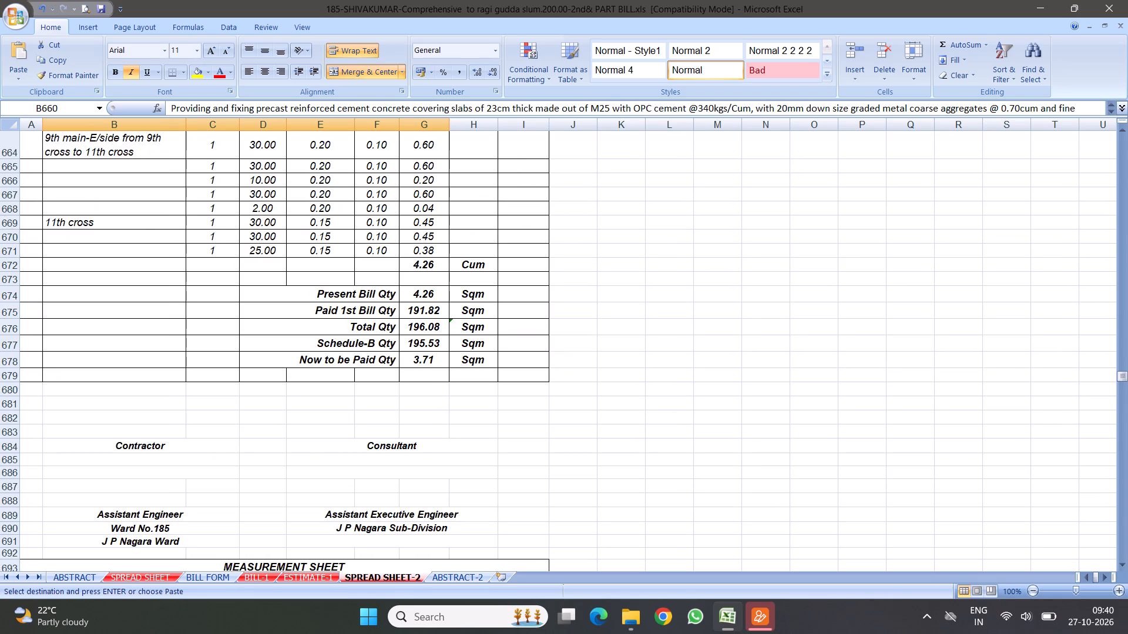
scroll(300, 336, "up", 5)
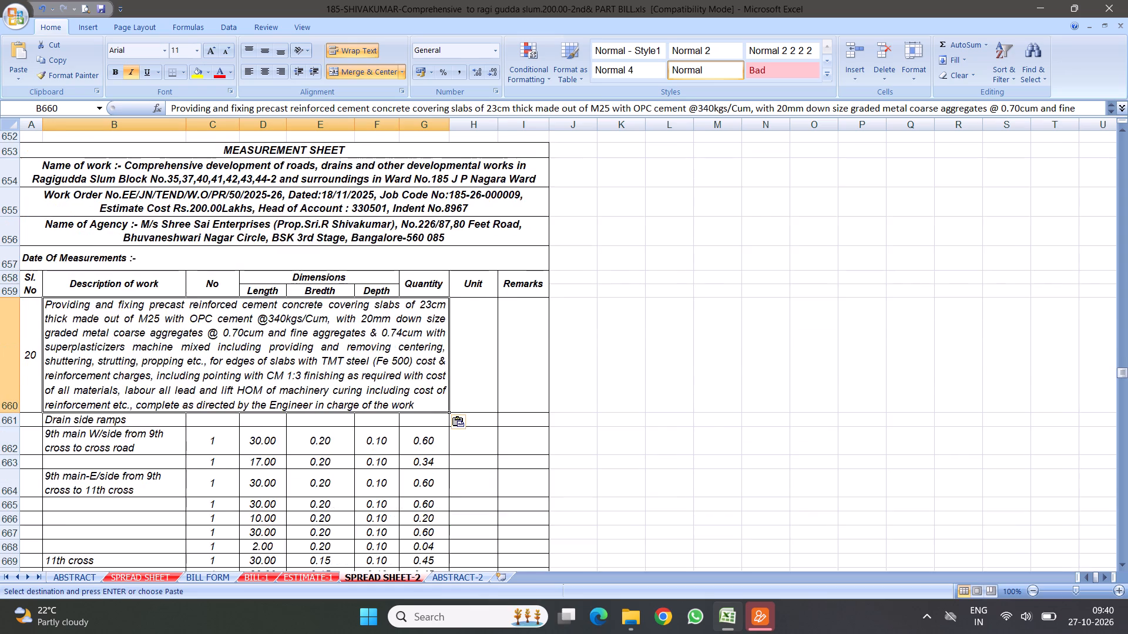
scroll(308, 333, "up", 5)
scroll(331, 364, "down", 6)
scroll(390, 355, "down", 5)
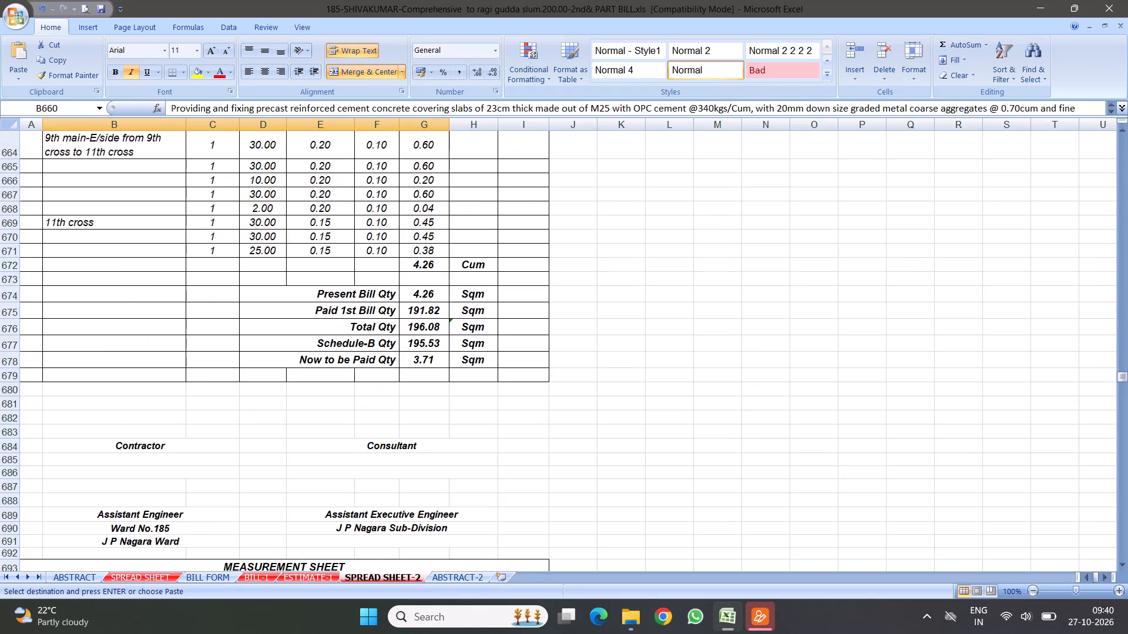
scroll(390, 342, "down", 7)
scroll(386, 333, "up", 4)
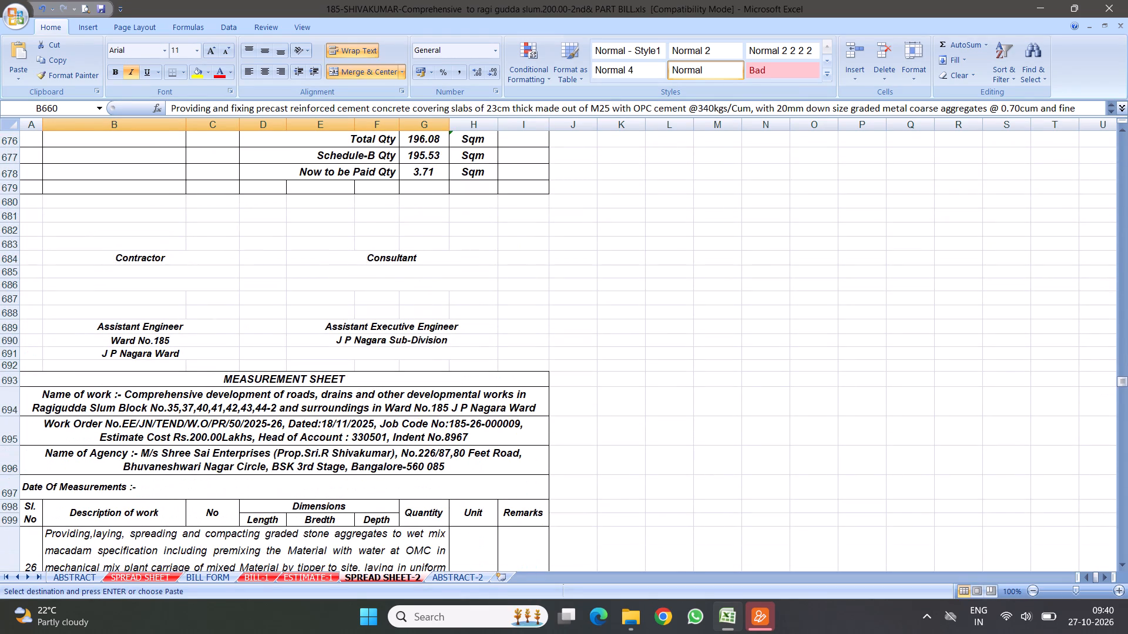
Copy the Schedule-B Qty, Qty Ltd to and signature rows 395 to 411 from SPREAD SHEET and insert them at row 673 of SPREAD SHEET-2.
left_click(127, 579)
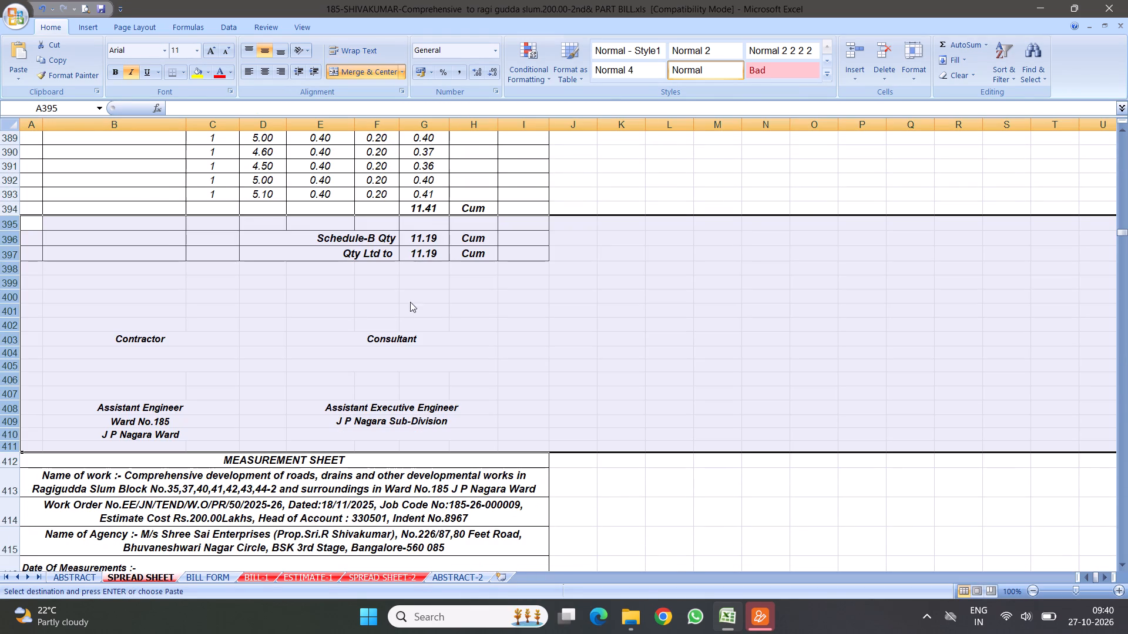
right_click(244, 271)
left_click(274, 294)
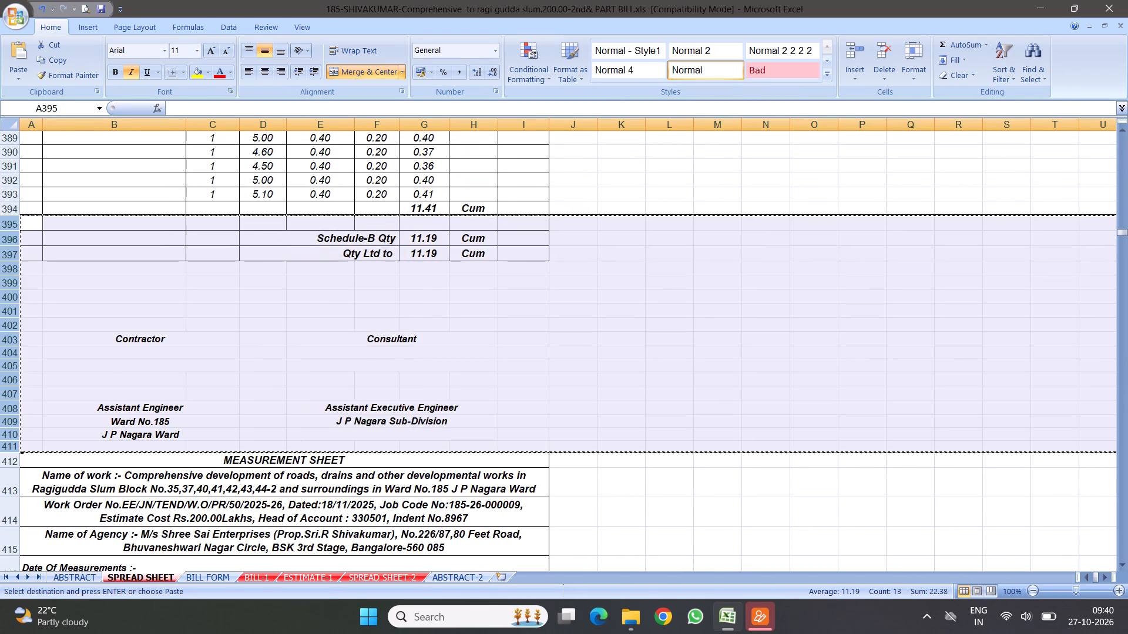
left_click(439, 577)
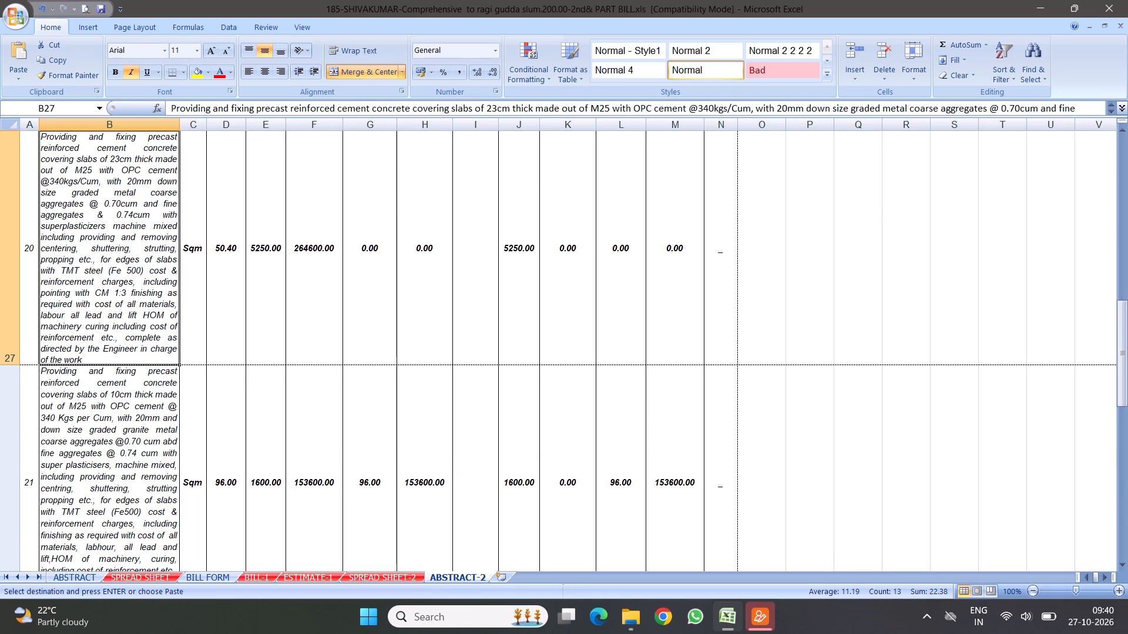
left_click(390, 579)
scroll(201, 214, "up", 1)
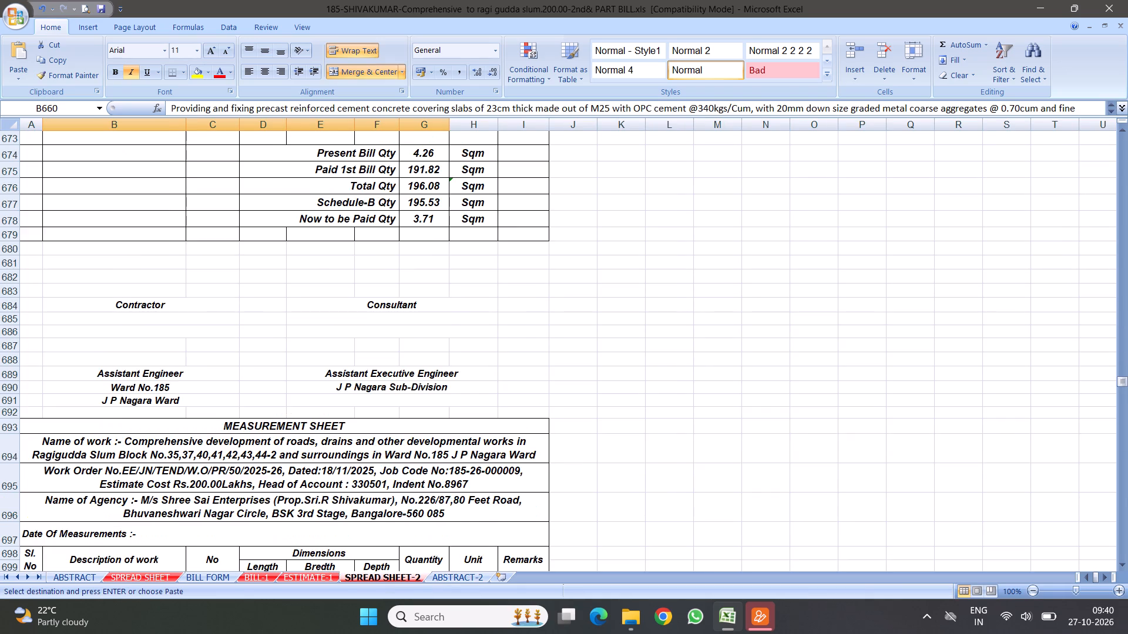
scroll(271, 200, "up", 1)
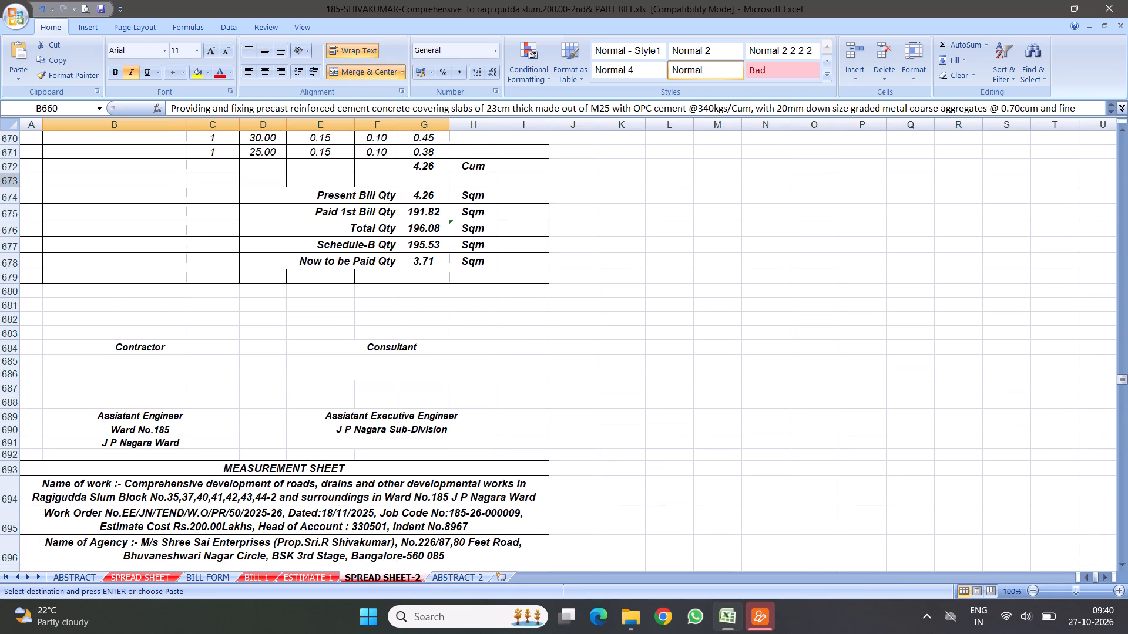
scroll(168, 224, "up", 4)
scroll(244, 340, "down", 3)
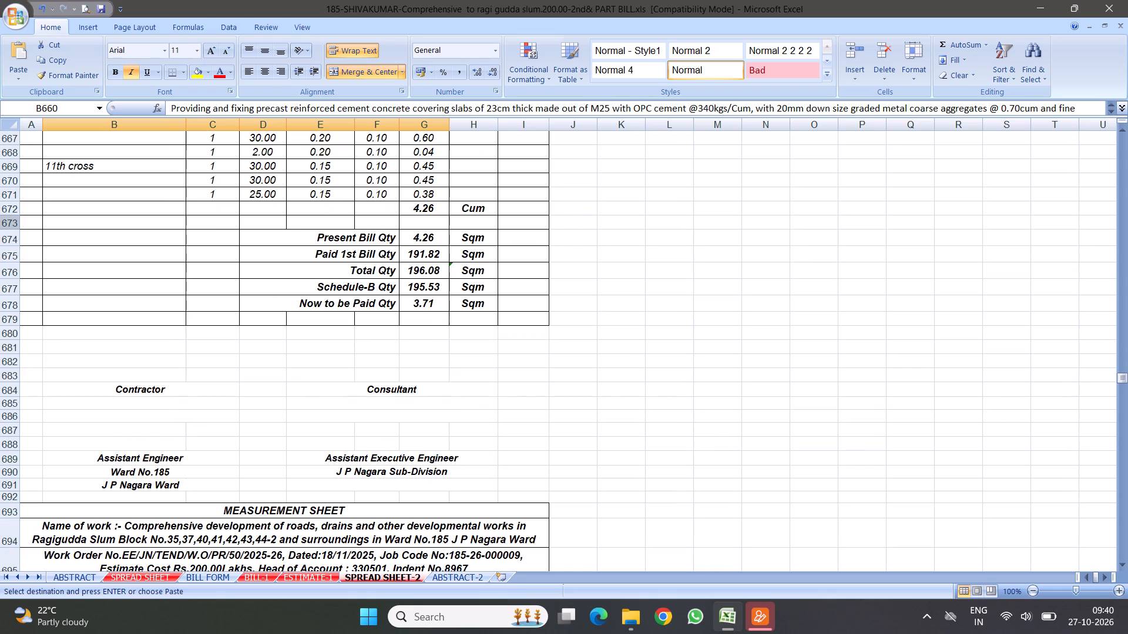
left_click(12, 224)
right_click(12, 224)
left_click(98, 295)
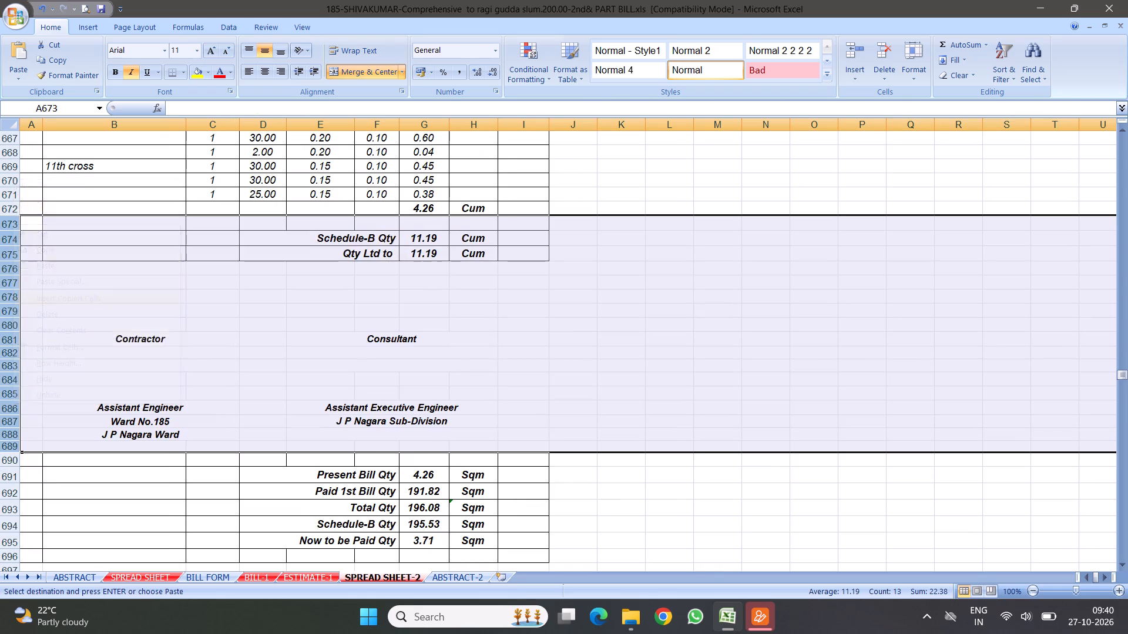
Delete the old quantity summary and signature rows 690 to 709, directly above item 26's measurement sheet.
scroll(395, 372, "down", 2)
scroll(369, 265, "down", 2)
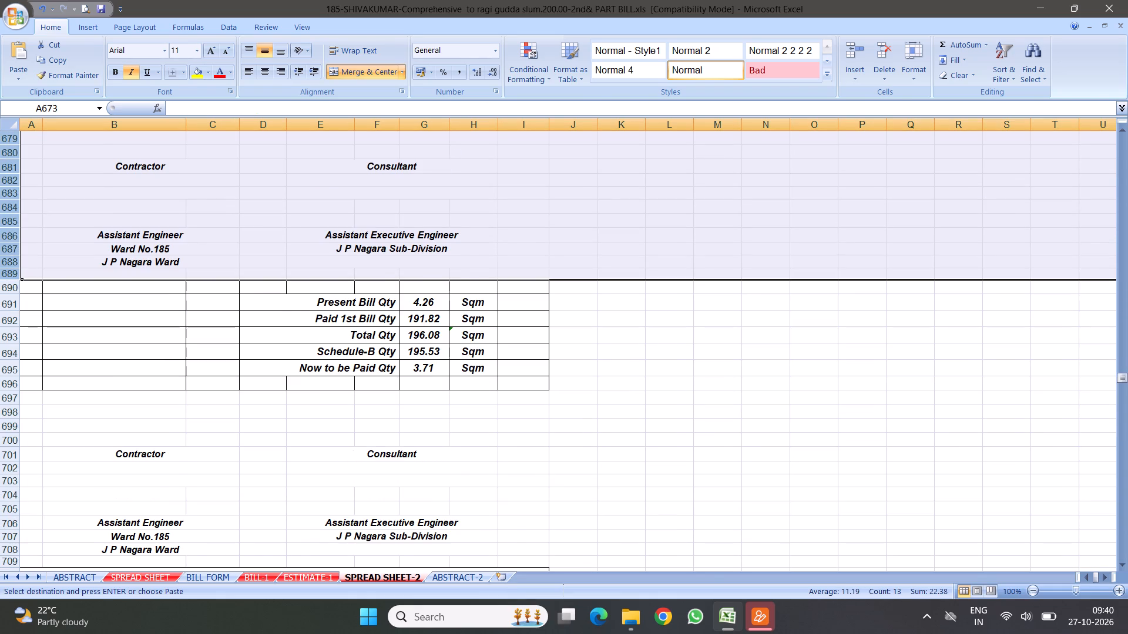
scroll(158, 241, "down", 2)
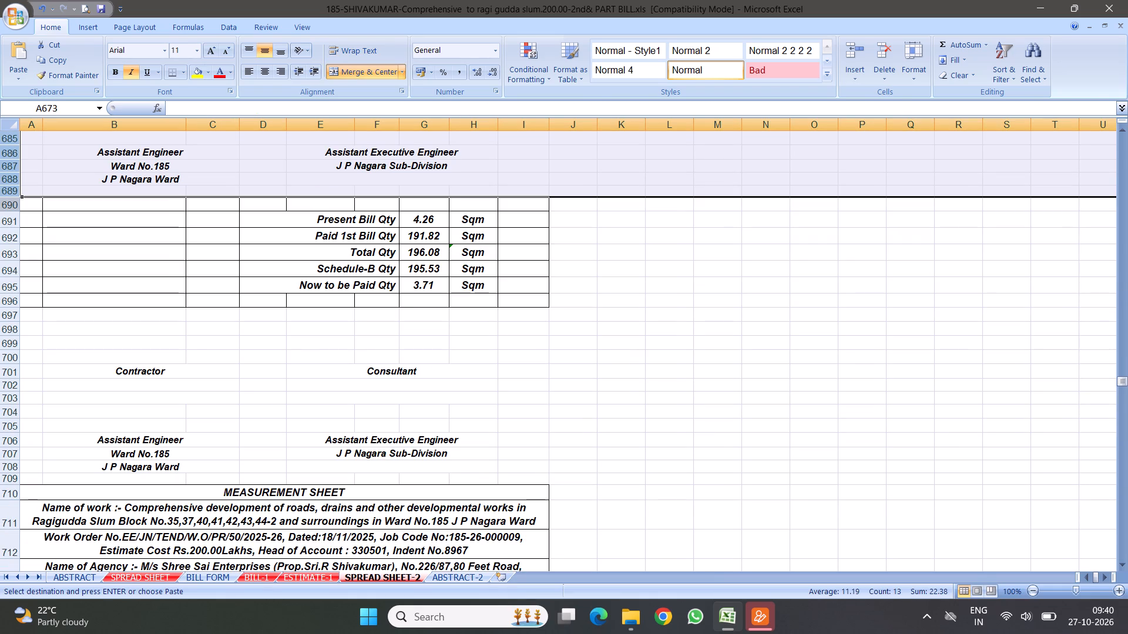
left_click_drag(15, 204, 31, 485)
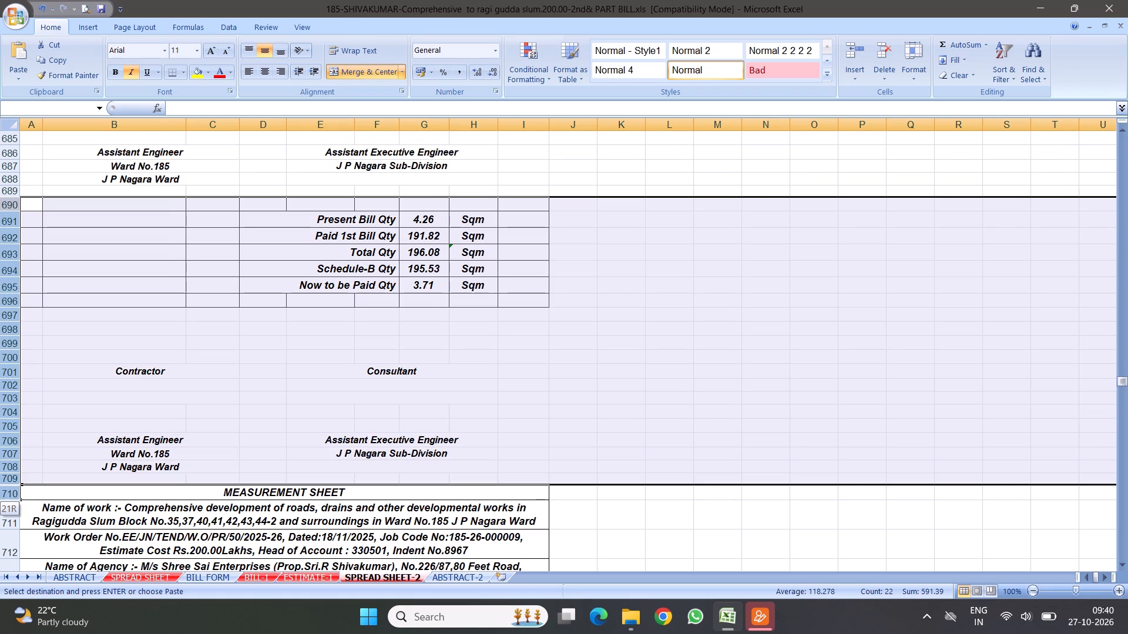
left_click_drag(31, 485, 41, 479)
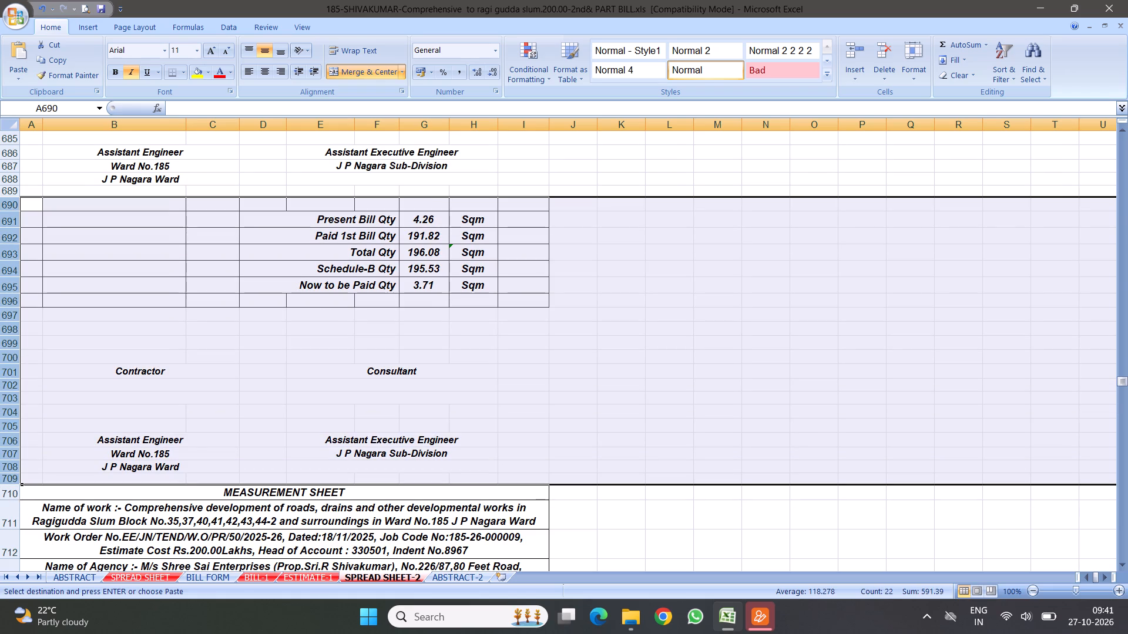
right_click(170, 322)
left_click(210, 413)
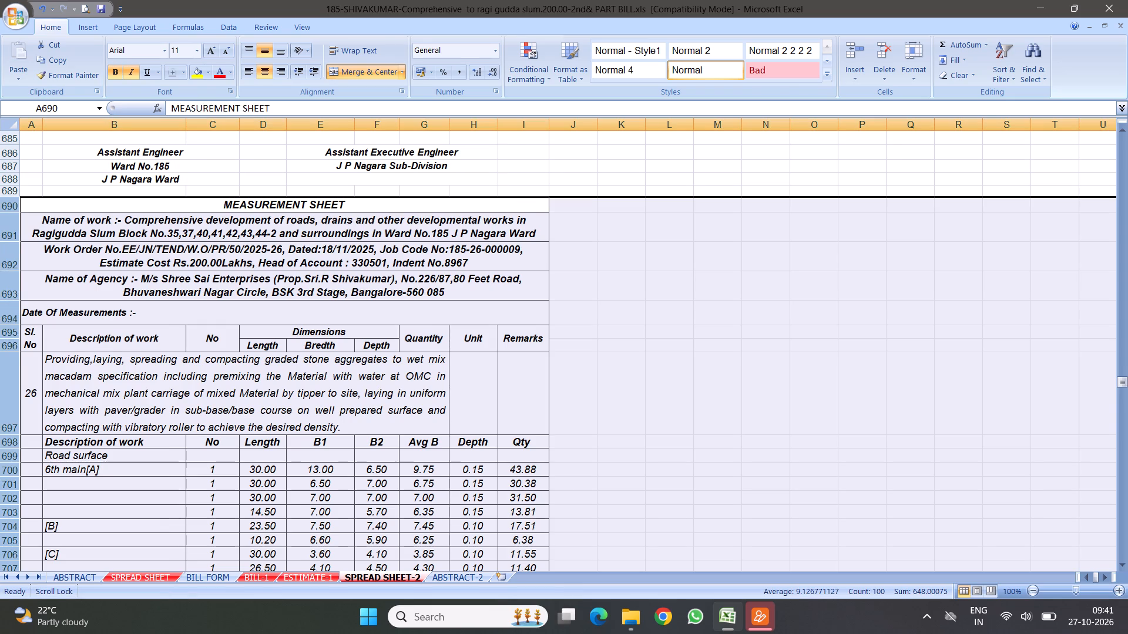
Replace the location description in B662 of item 20's sheet with "Culvert covering slabs".
scroll(314, 322, "up", 10)
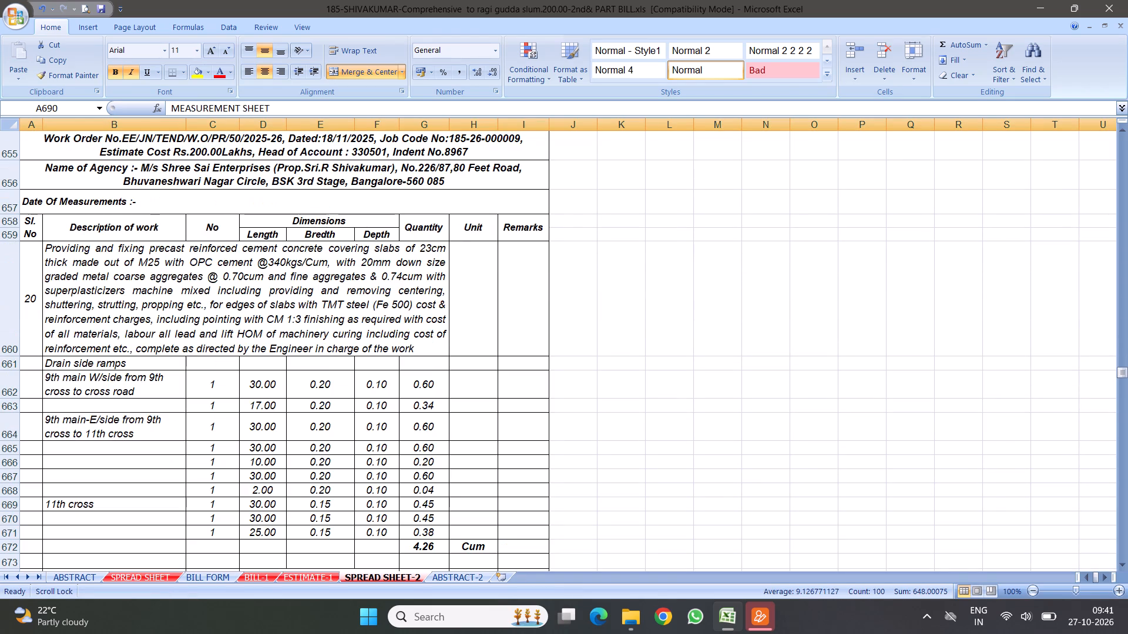
left_click(103, 368)
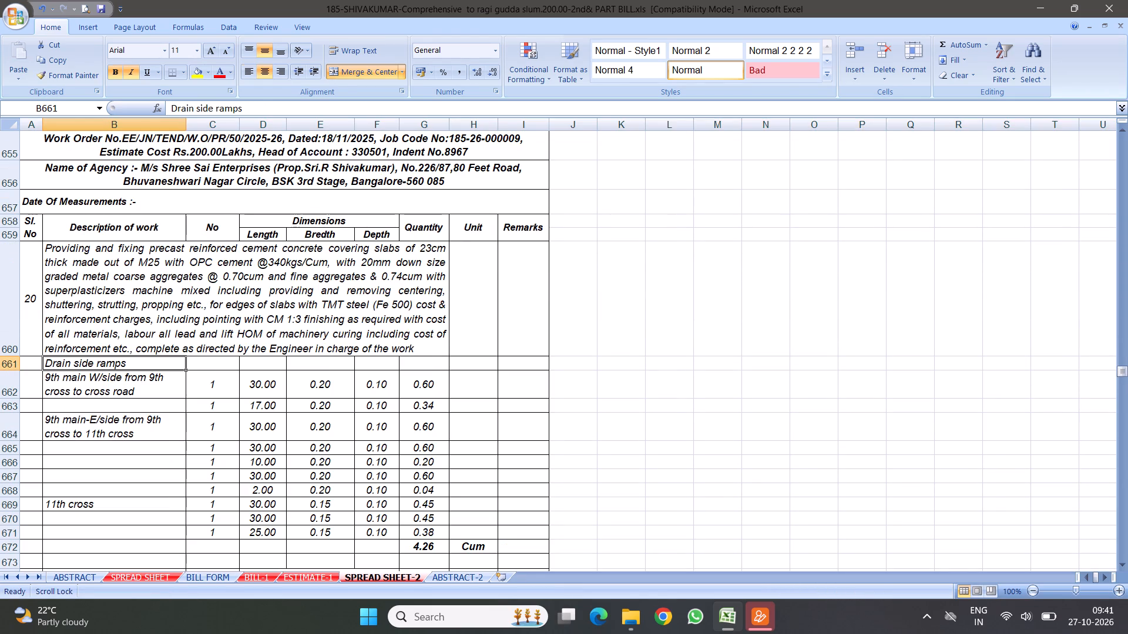
left_click(75, 386)
type("Culvert covering slabs")
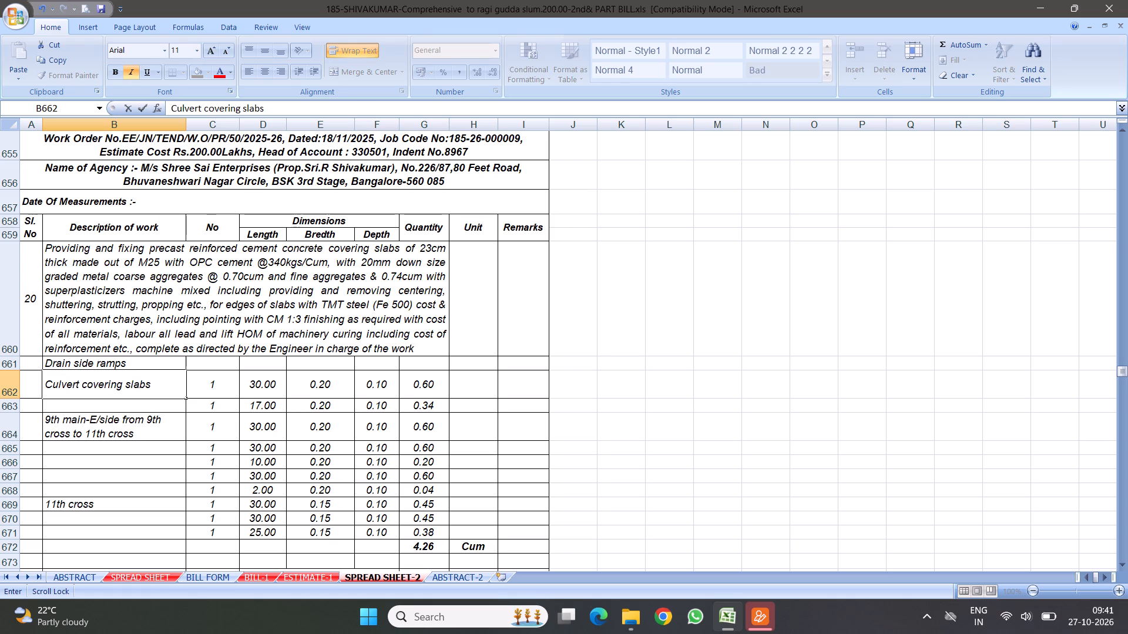
left_click(239, 446)
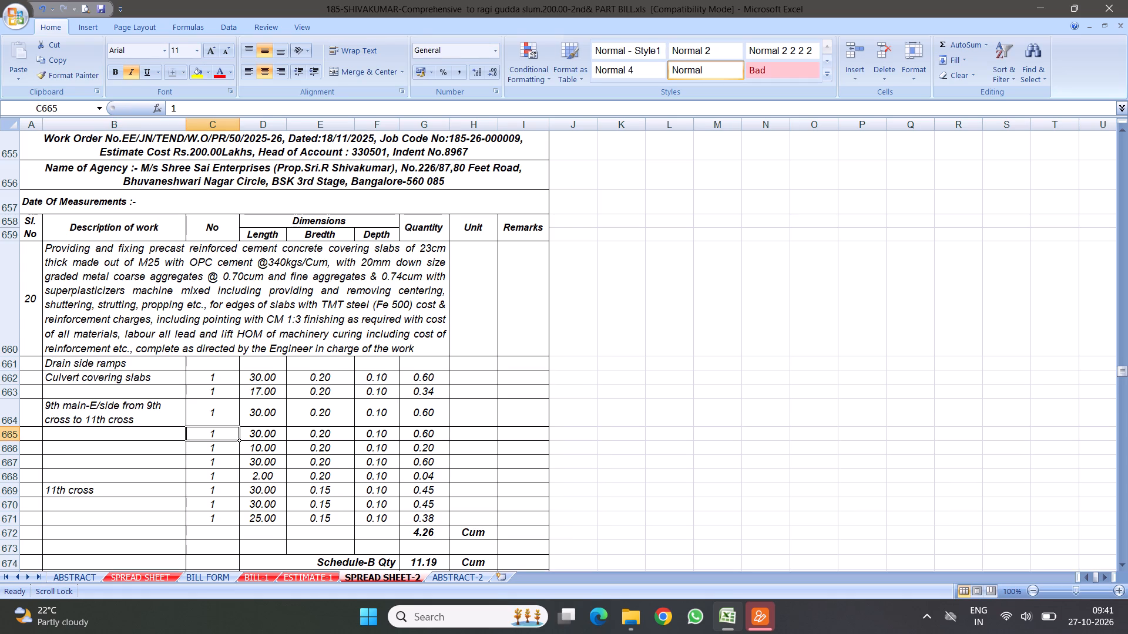
Set the breadth of the culvert covering slabs in E662 to 1.8.
left_click(308, 378)
type("1.8")
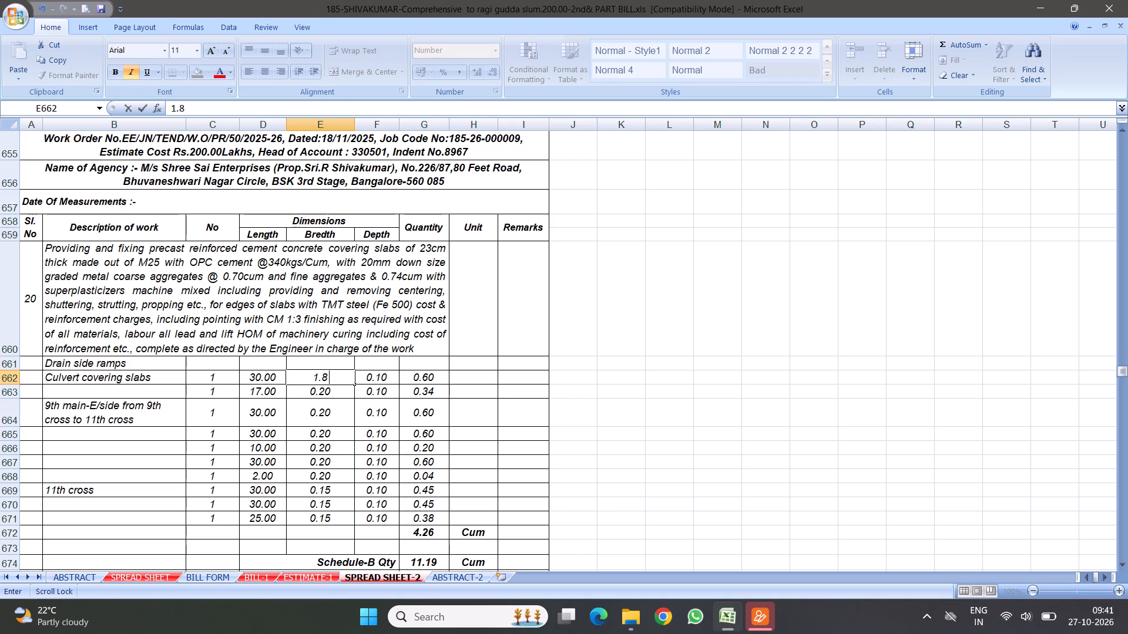
key("Return")
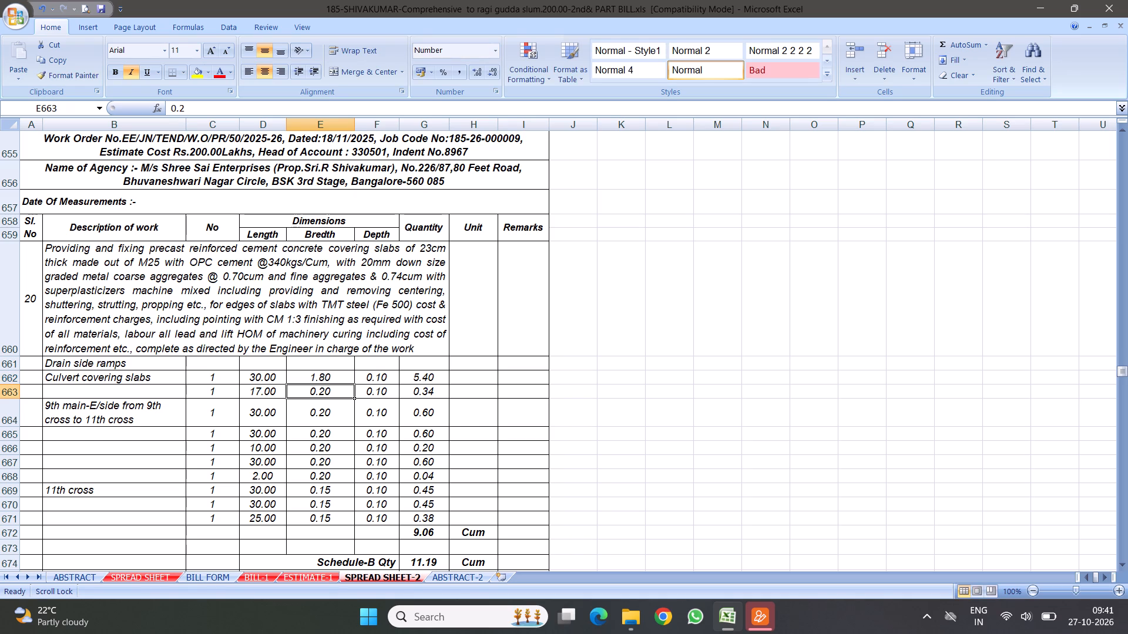
Clear all depth values in F662 to F671 of item 20's measurement rows.
left_click(282, 285)
left_click_drag(382, 377, 382, 395)
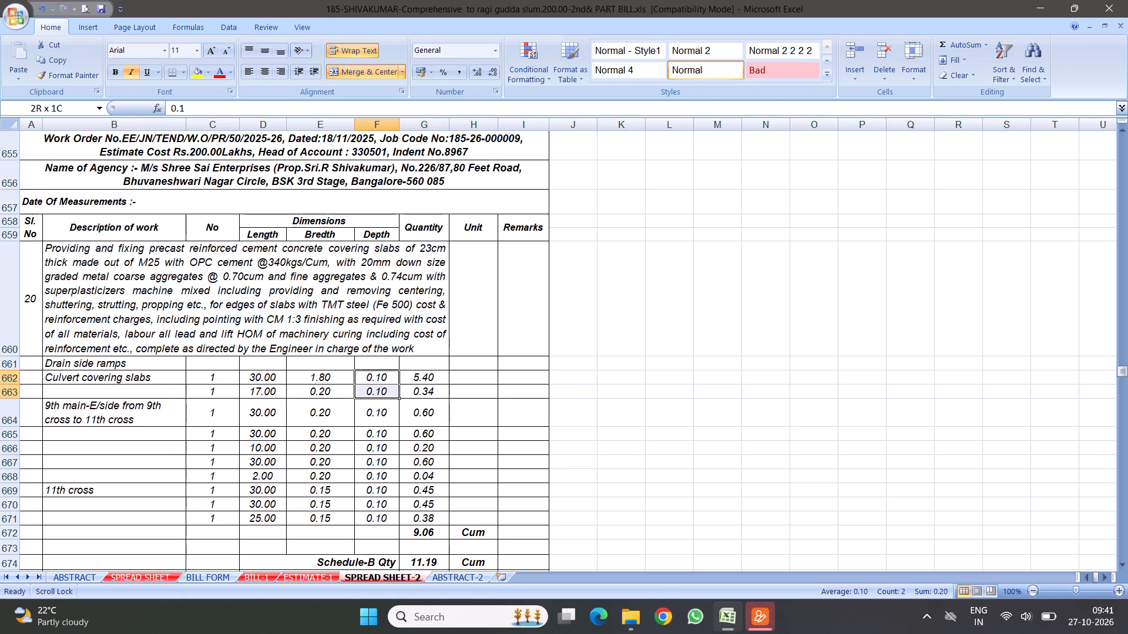
left_click_drag(382, 395, 378, 514)
key("Delete")
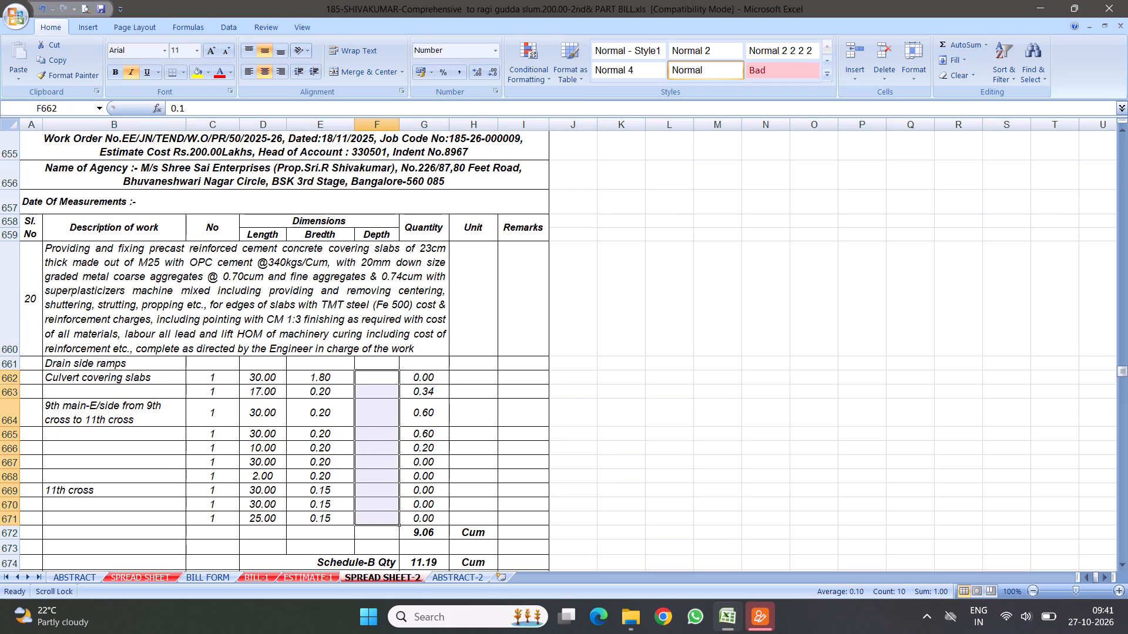
Remove the depth factor from the quantity formula in G662, making it =C662*D662*E662.
left_click(431, 373)
left_click(291, 103)
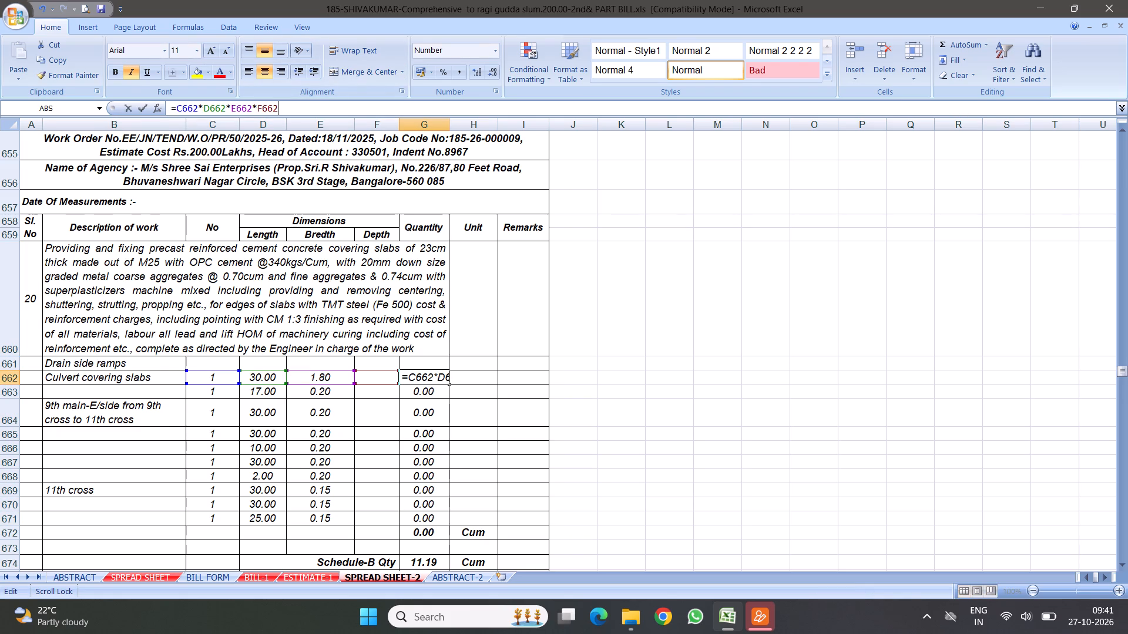
key("BackSpace")
key("BackSpace")
key("BackSpace")
key("BackSpace")
key("BackSpace")
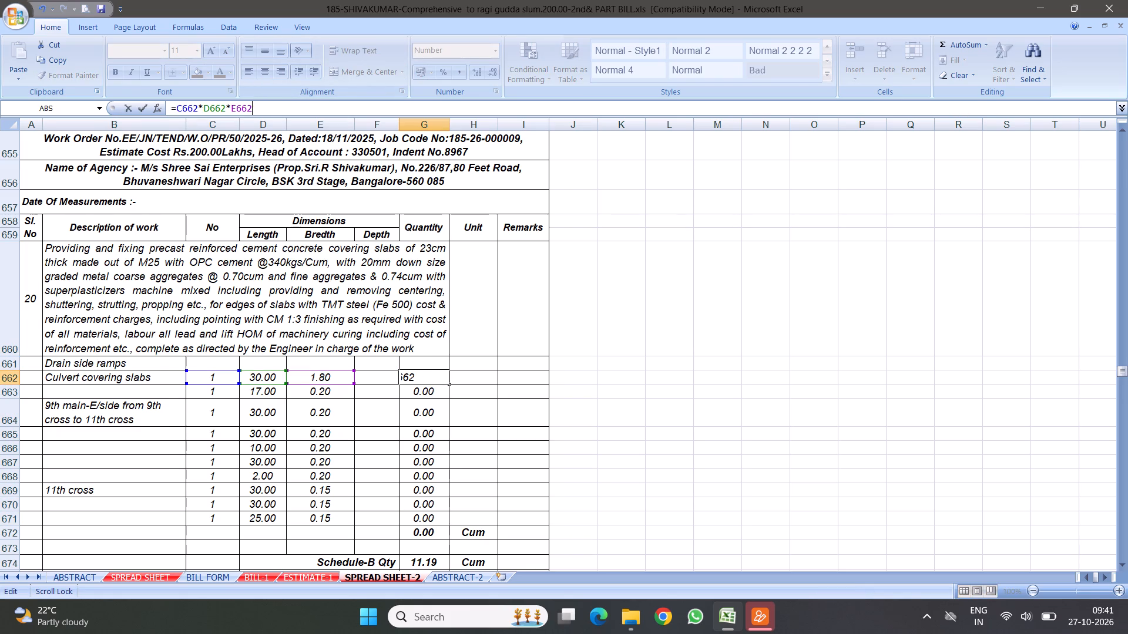
key("Return")
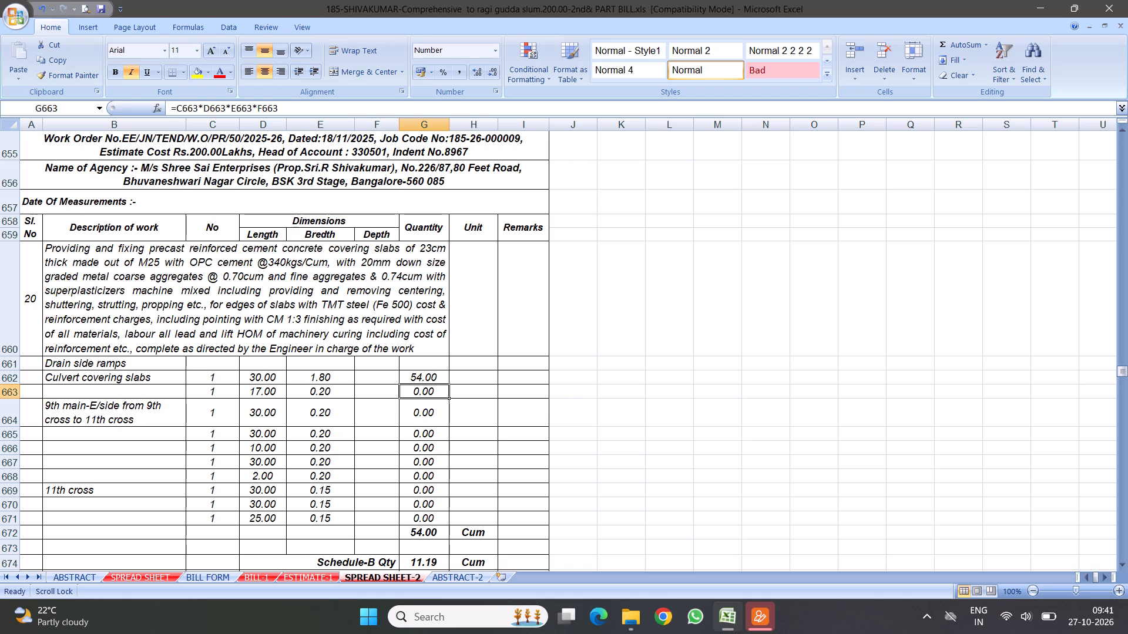
Fill G662's quantity formula down through G671 and total the column in G672 with AutoSum.
left_click(413, 377)
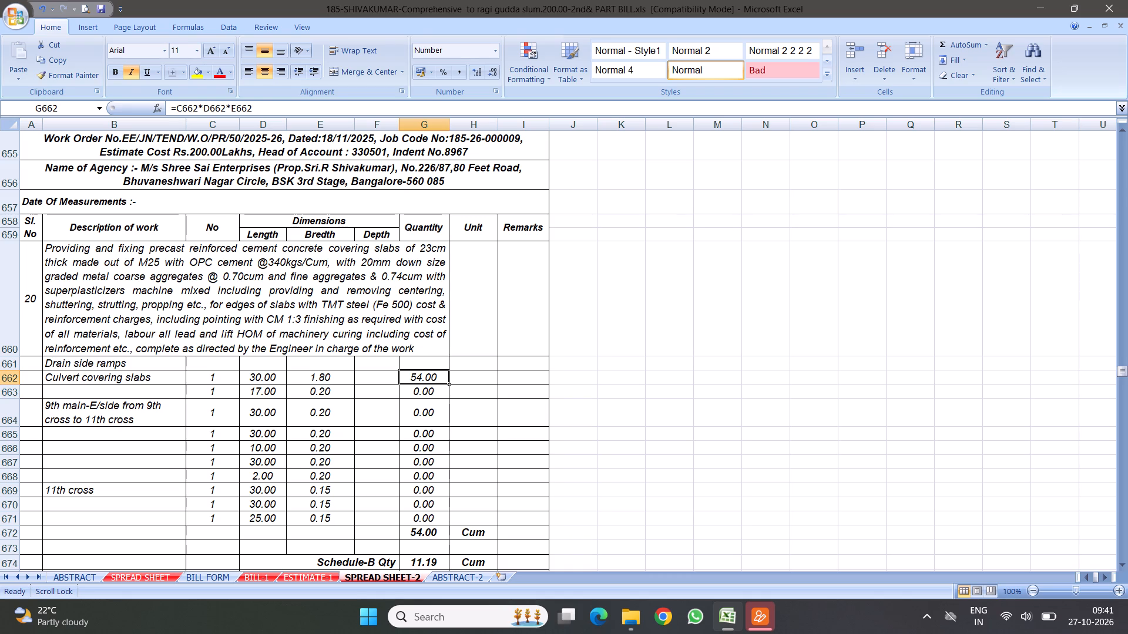
left_click_drag(448, 386, 437, 526)
left_click(944, 47)
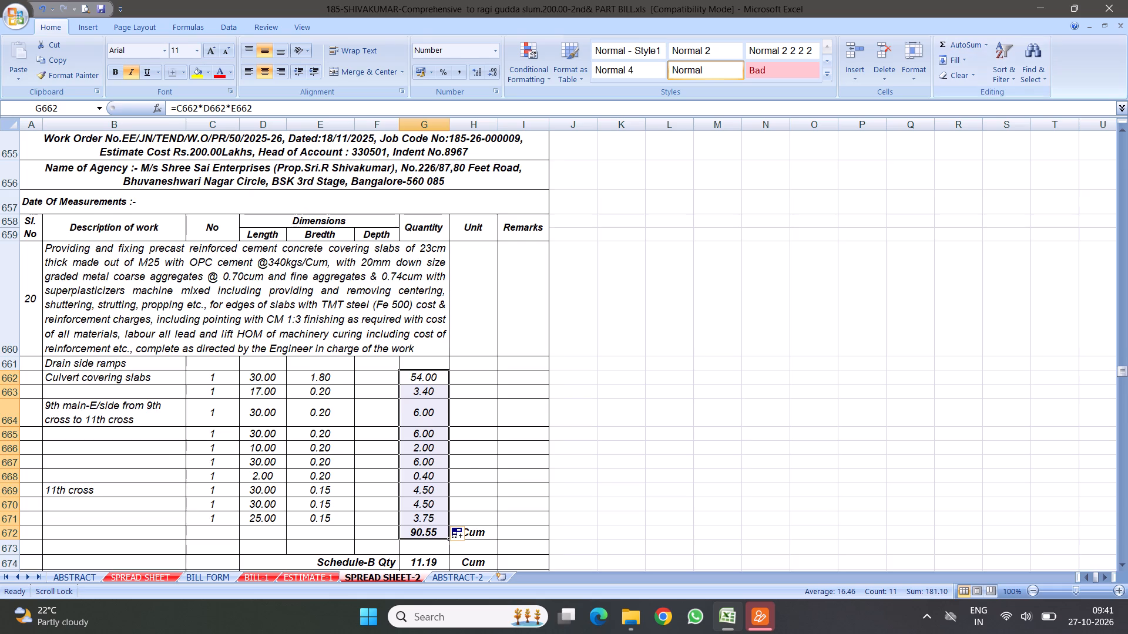
Set the length of the culvert covering slabs in D662 to 8.
scroll(328, 427, "down", 1)
left_click(261, 289)
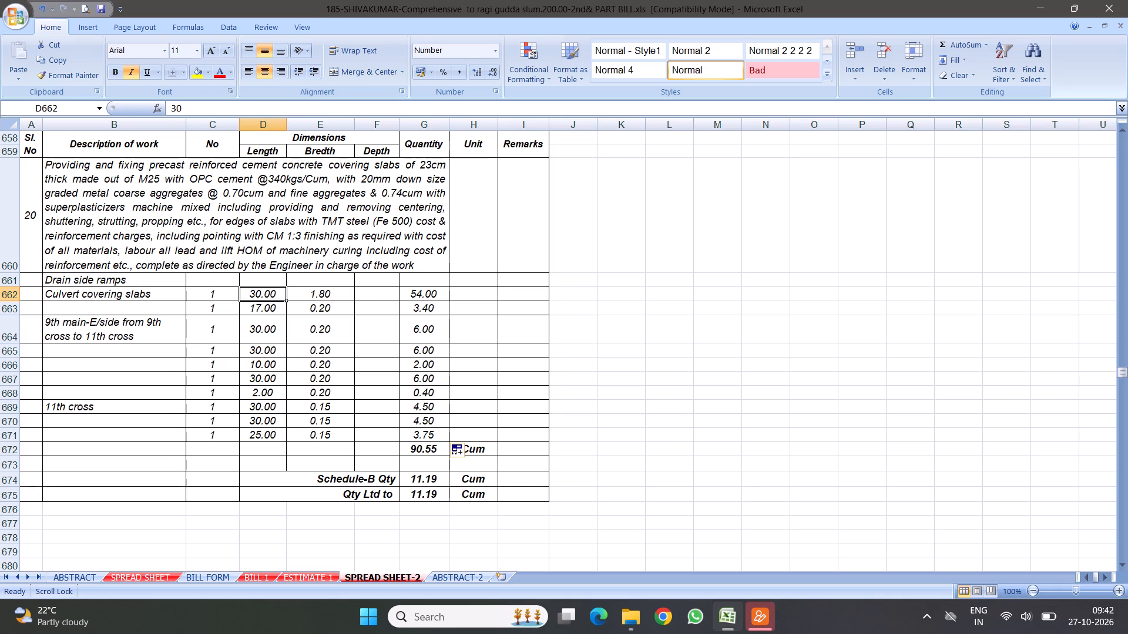
key("8")
left_click(441, 338)
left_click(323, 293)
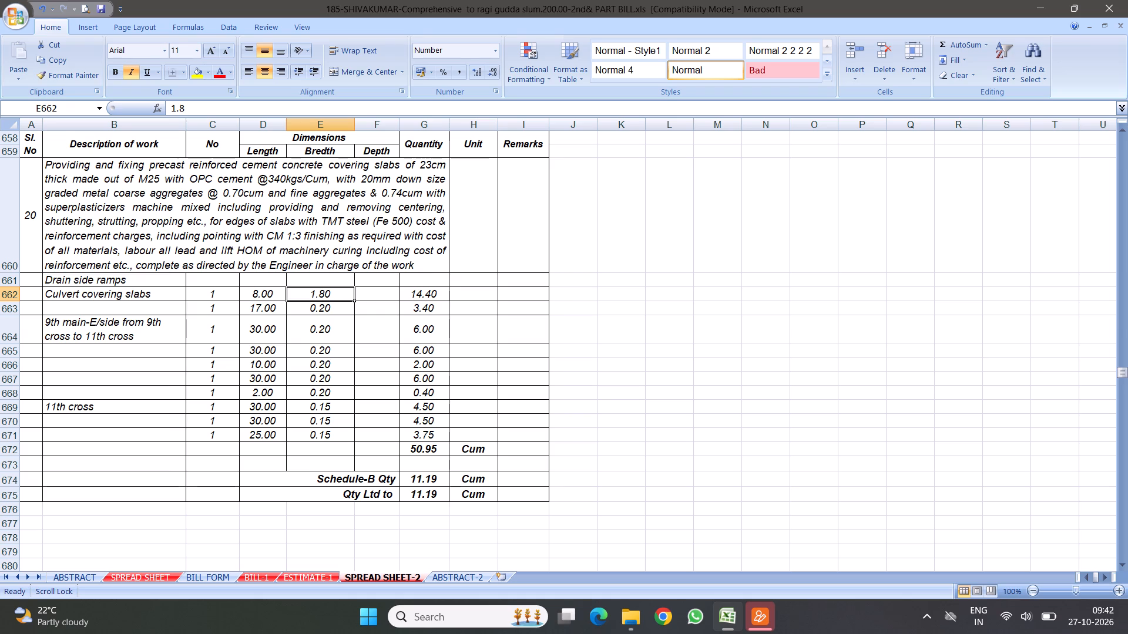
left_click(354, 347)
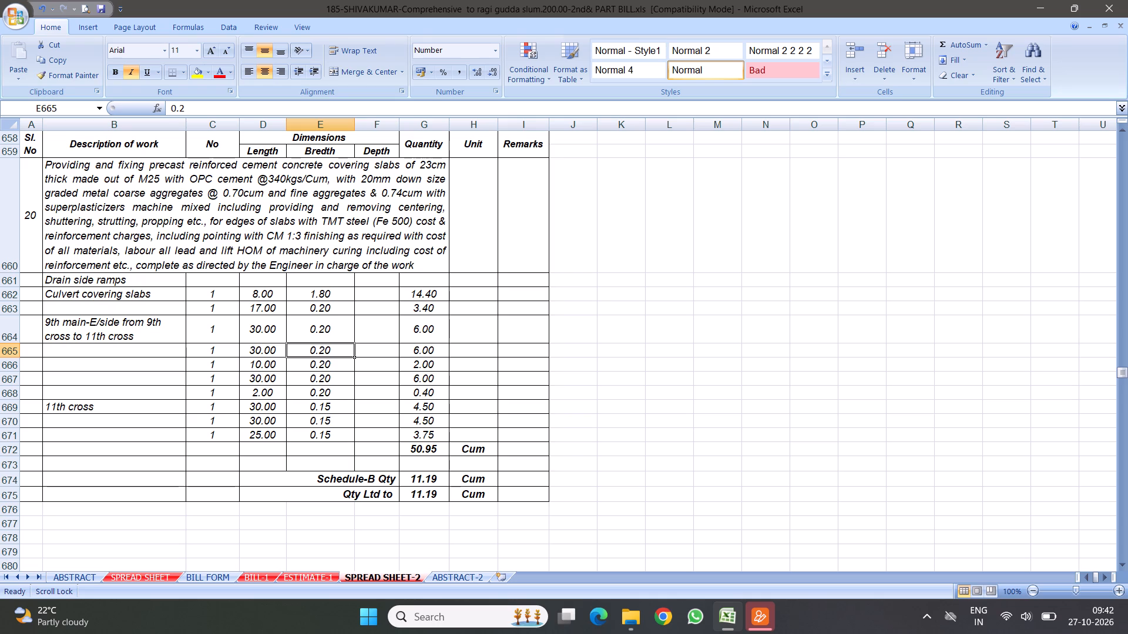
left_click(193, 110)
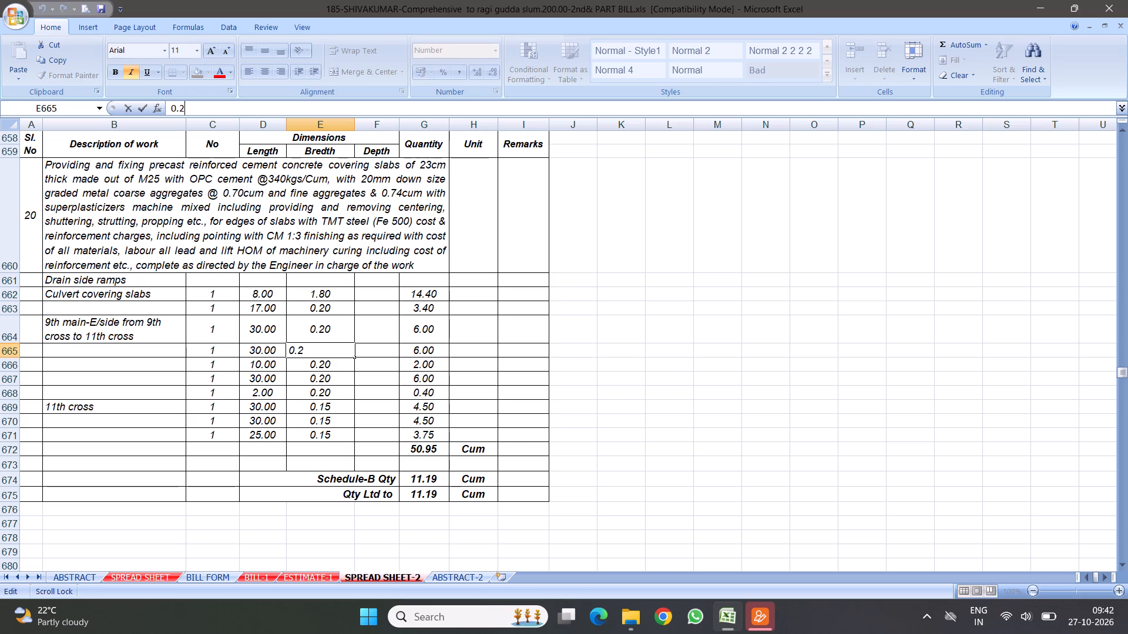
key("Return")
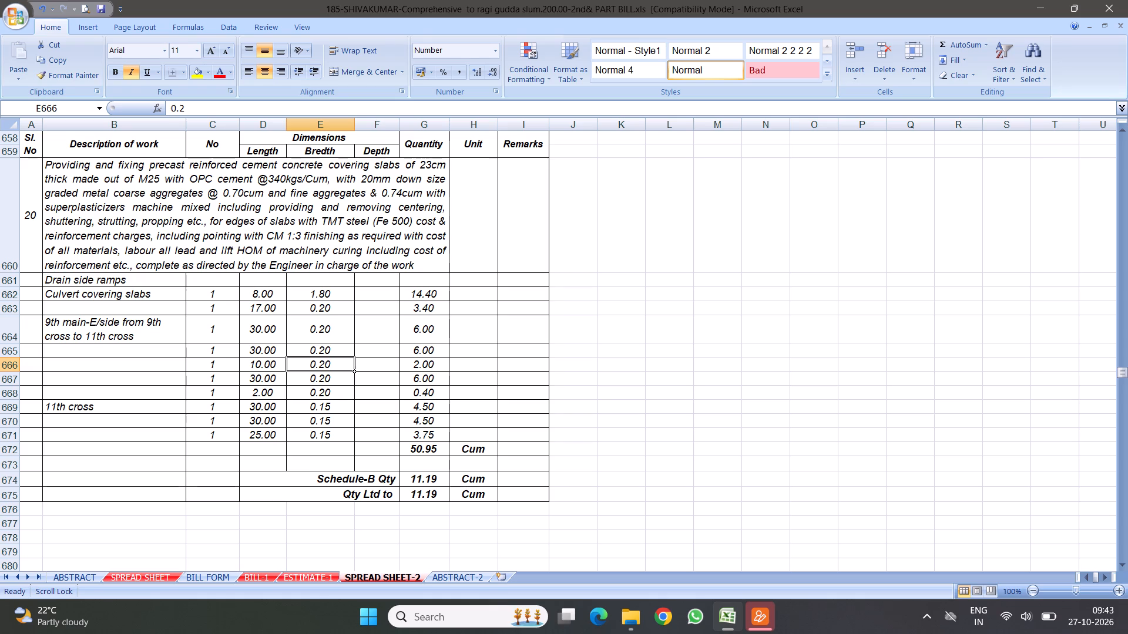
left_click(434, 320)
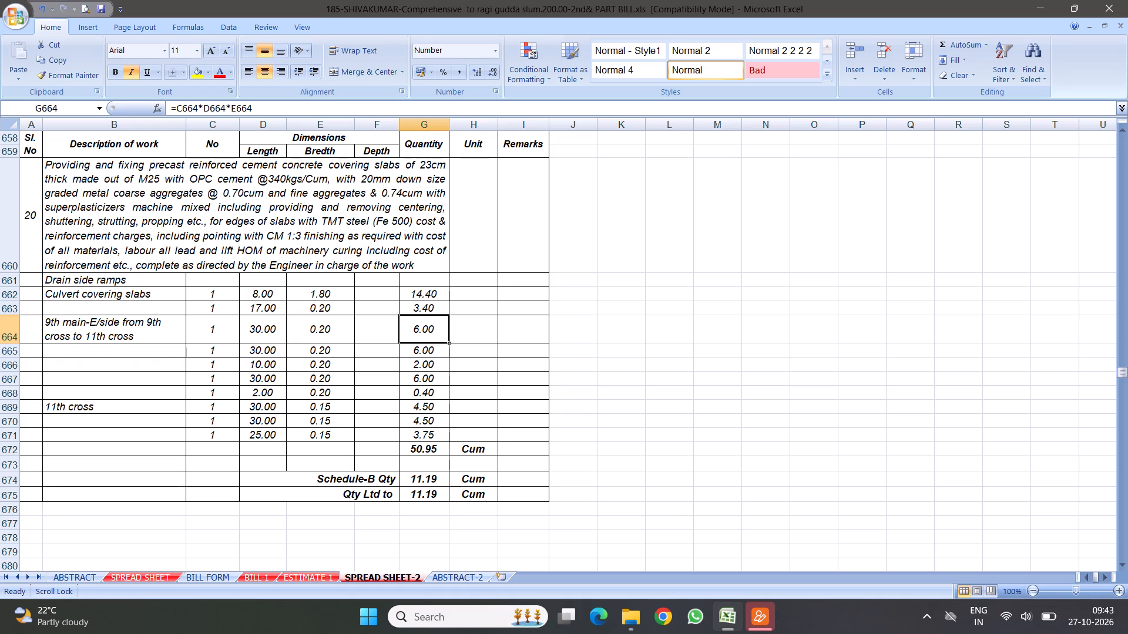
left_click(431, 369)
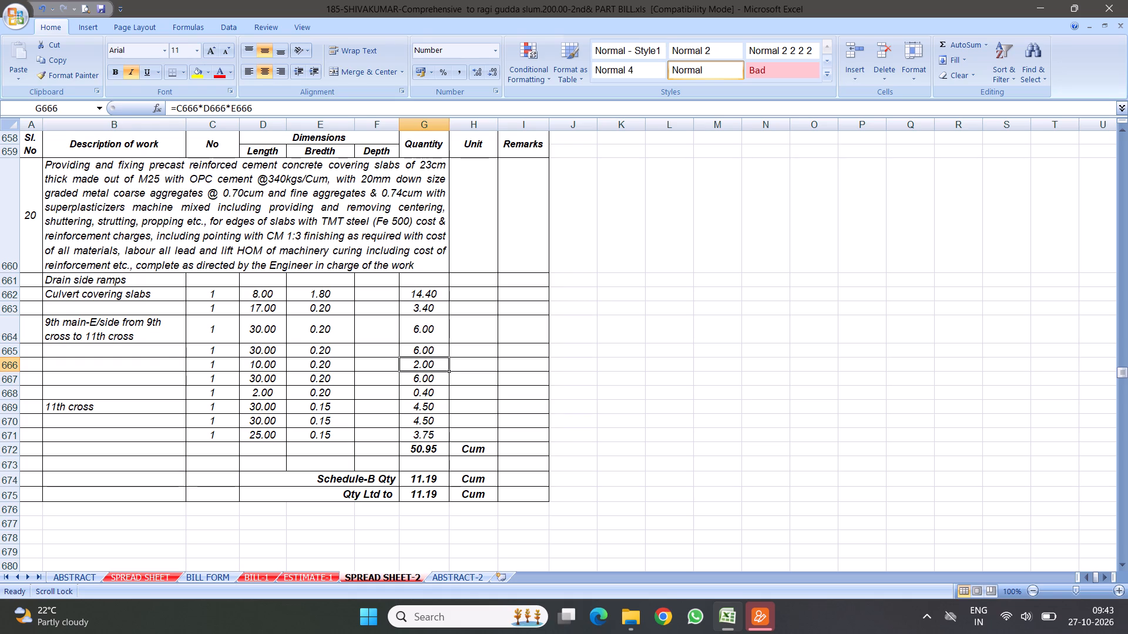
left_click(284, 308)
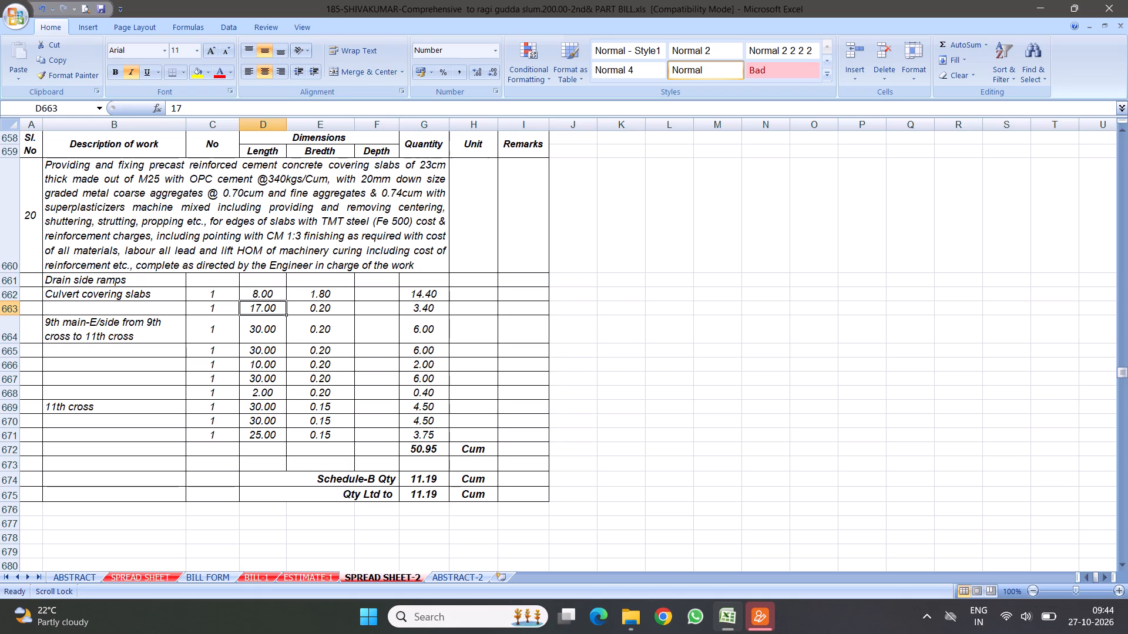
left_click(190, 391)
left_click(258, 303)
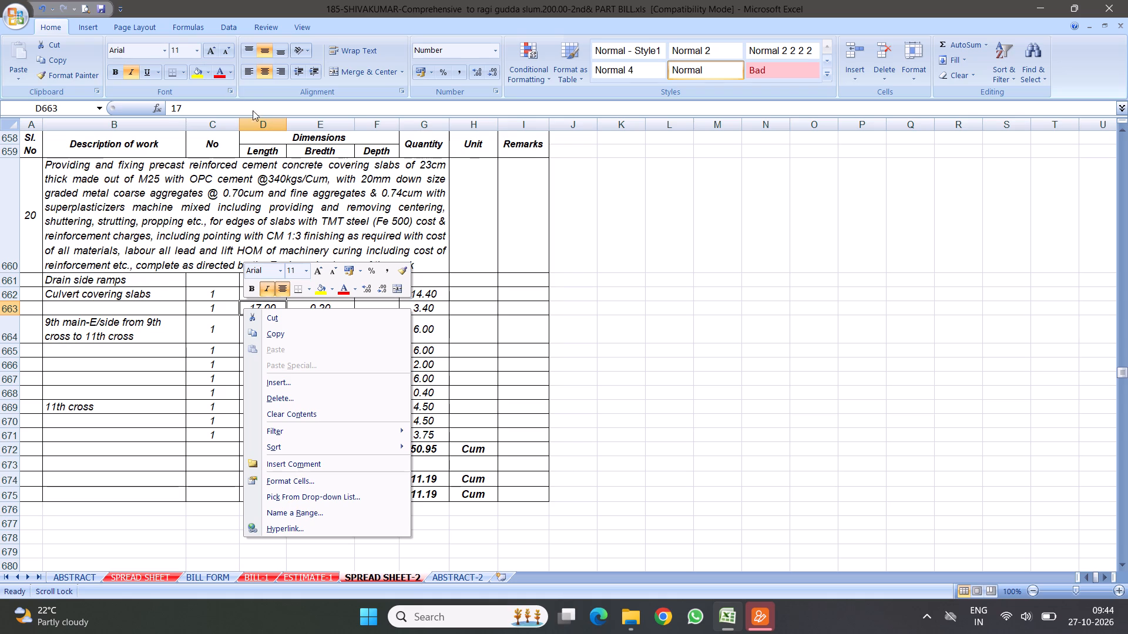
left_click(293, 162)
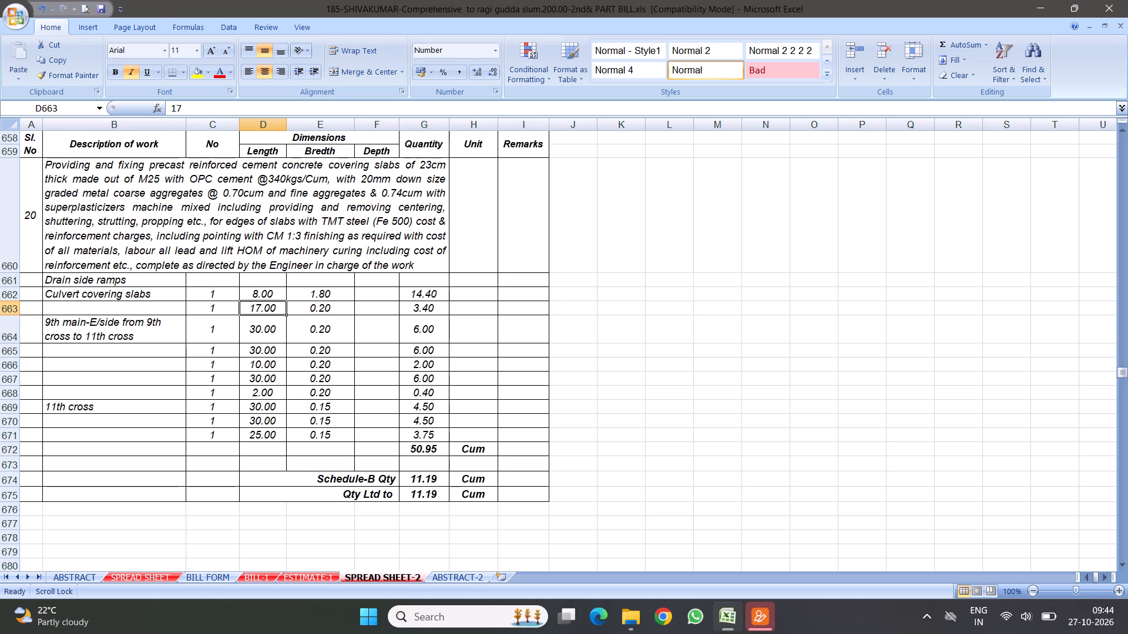
Save the workbook with the updated item 20 measurement sheet.
left_click(103, 7)
right_click_drag(118, 152, 113, 162)
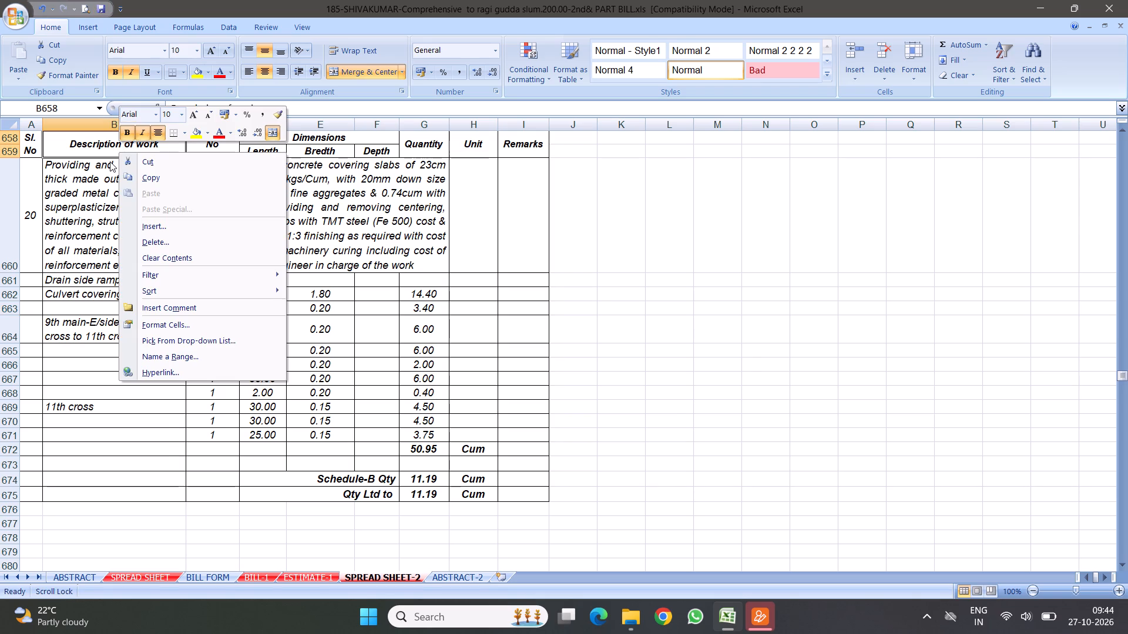
left_click(367, 217)
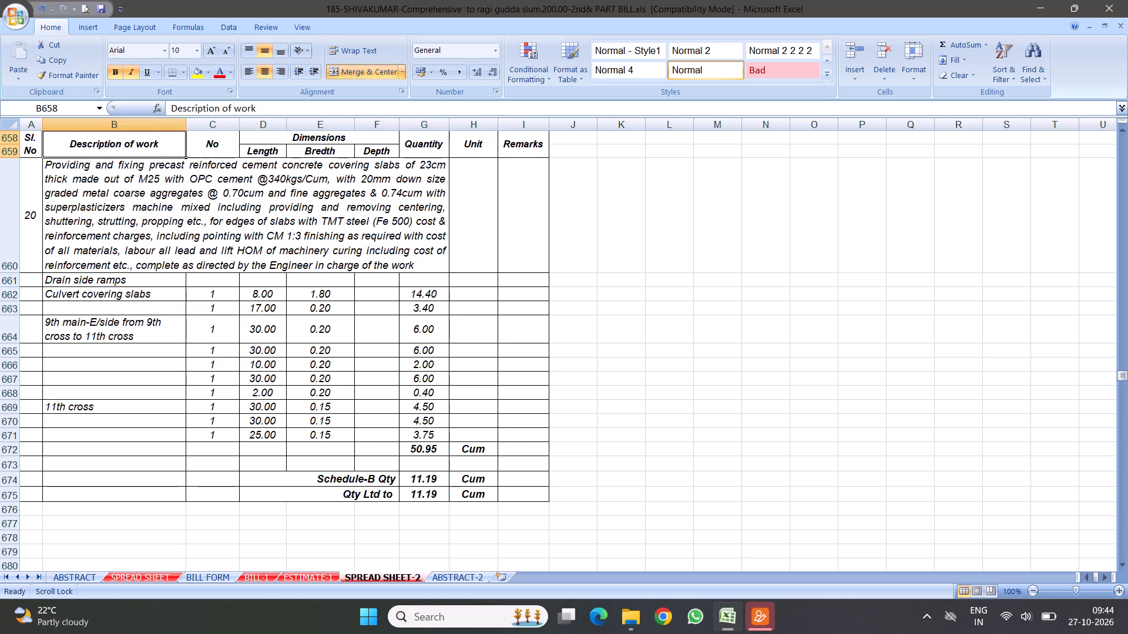
left_click(97, 7)
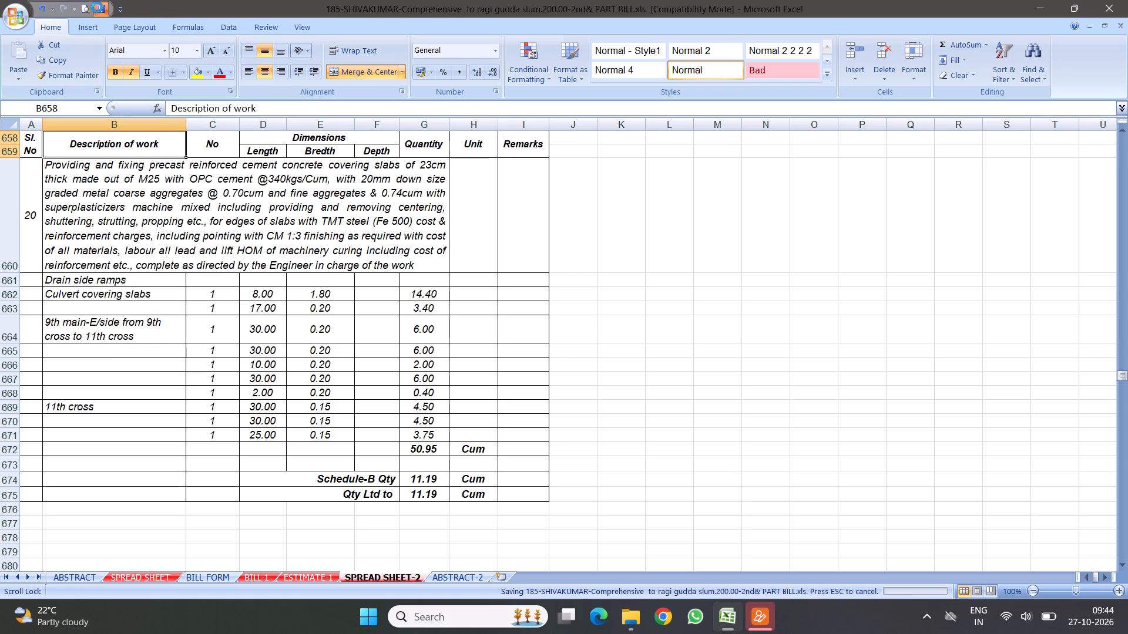